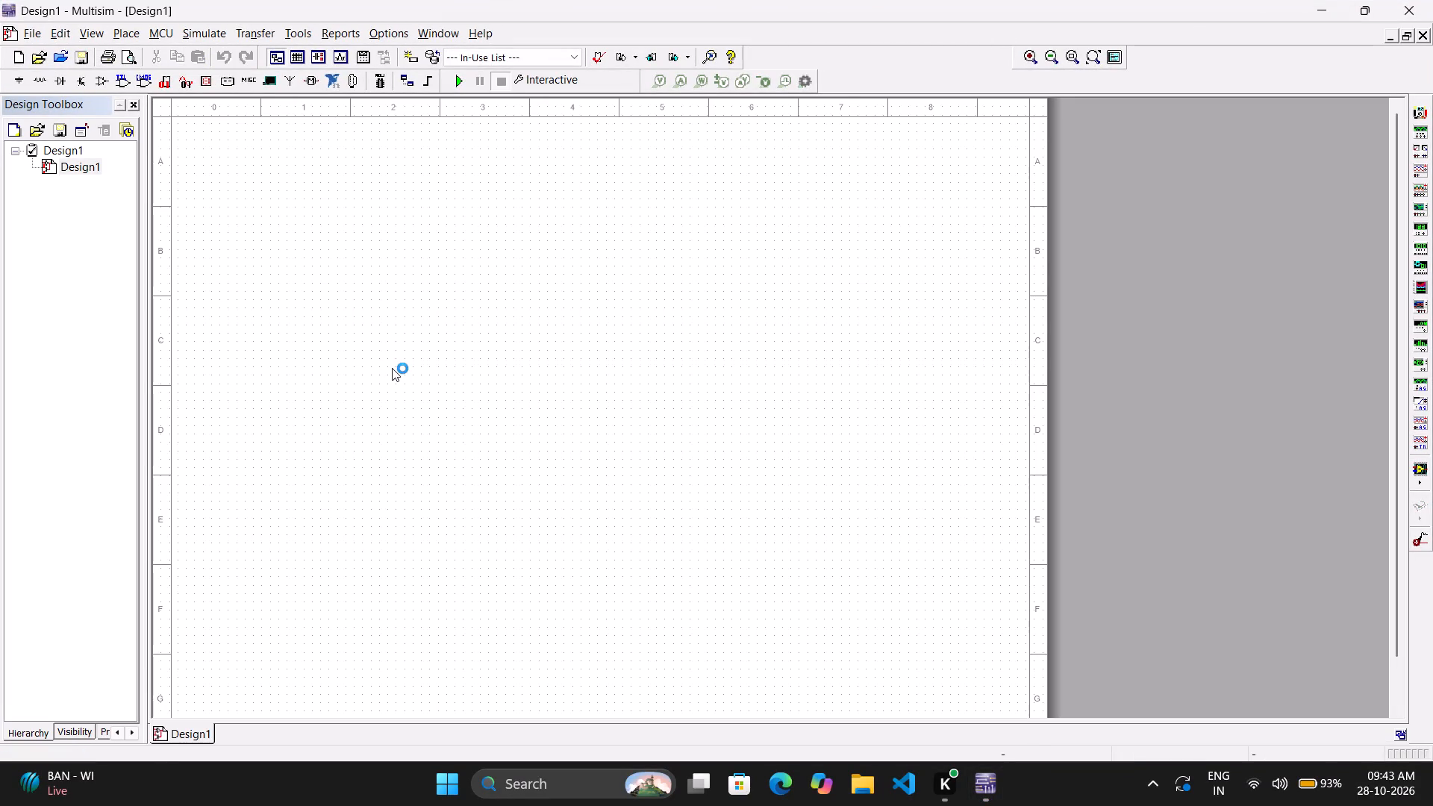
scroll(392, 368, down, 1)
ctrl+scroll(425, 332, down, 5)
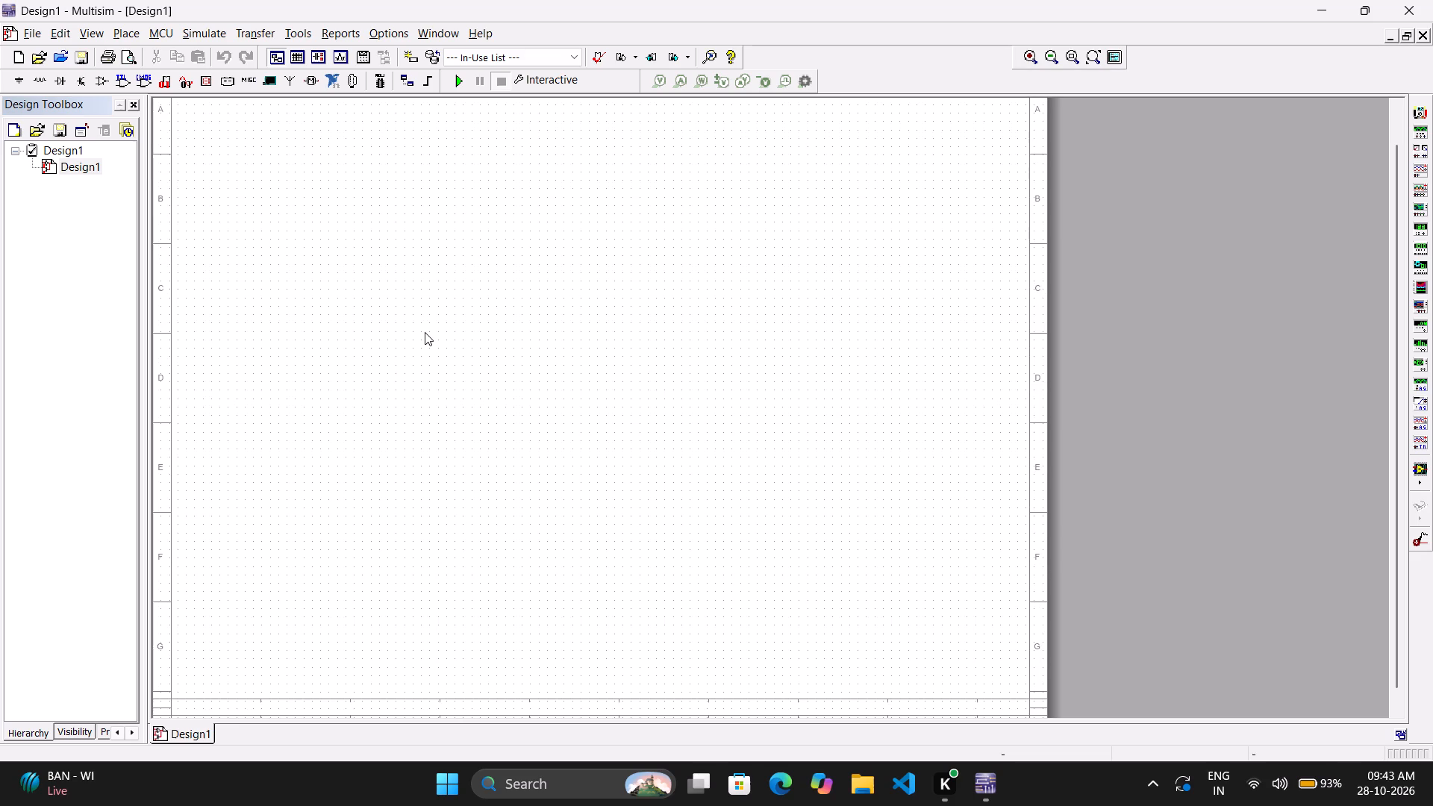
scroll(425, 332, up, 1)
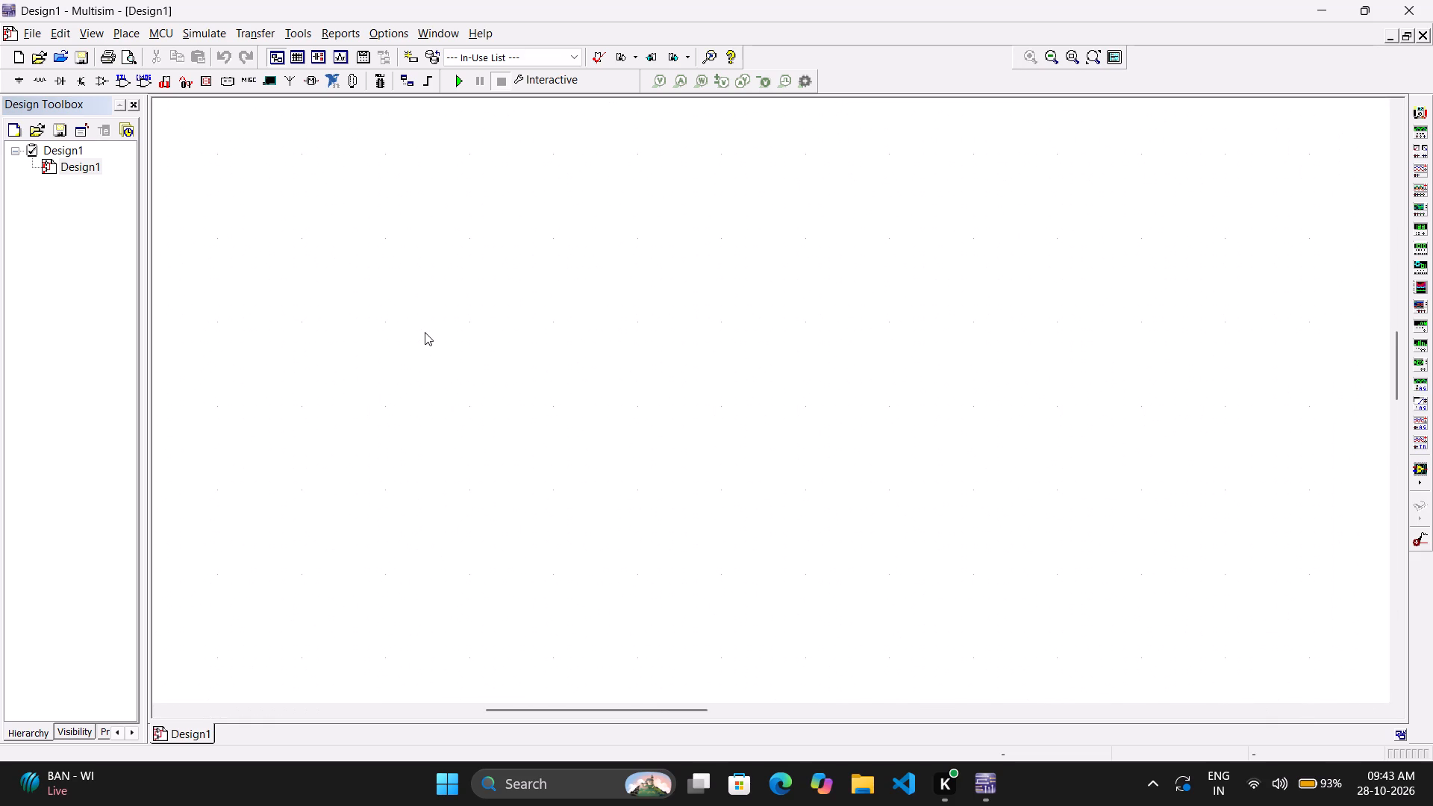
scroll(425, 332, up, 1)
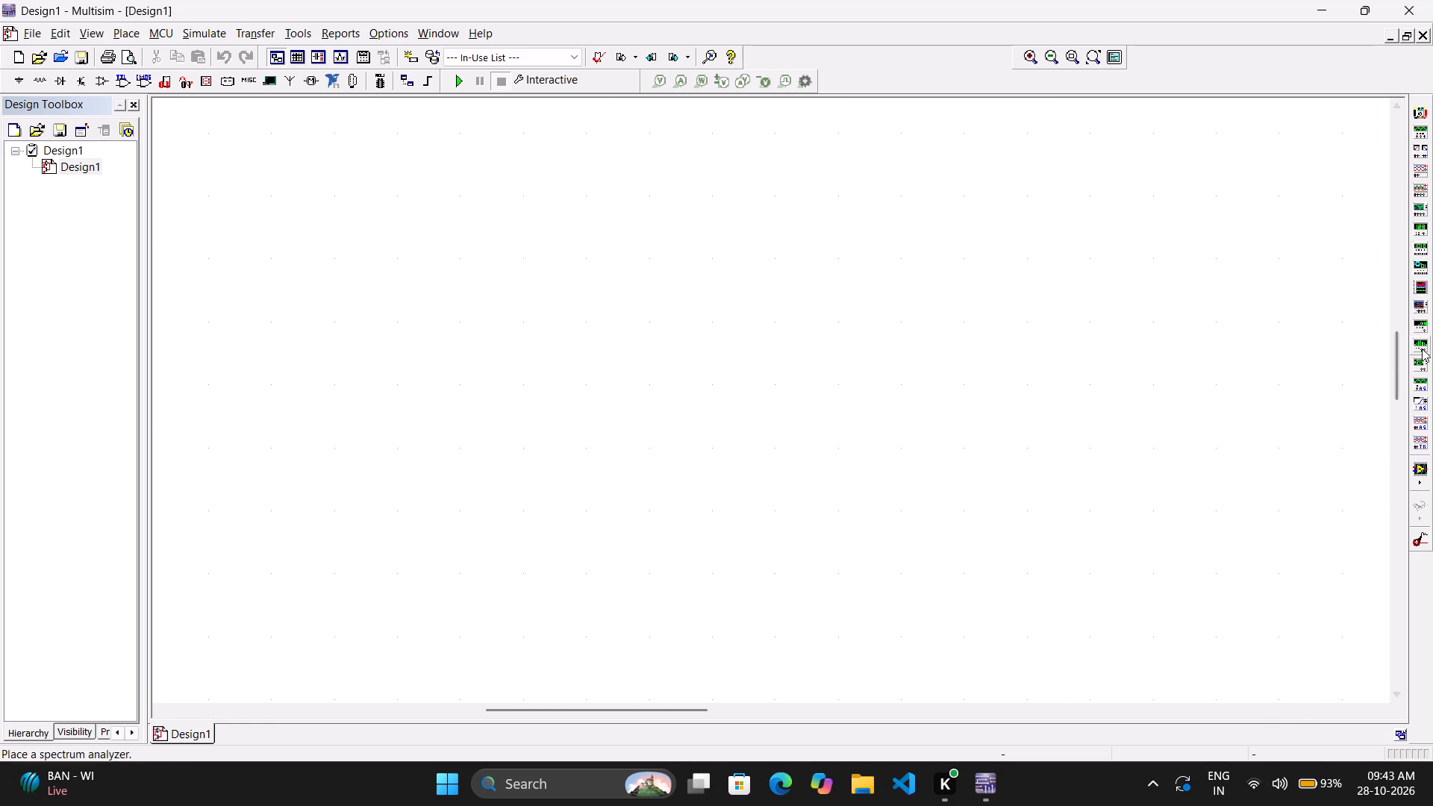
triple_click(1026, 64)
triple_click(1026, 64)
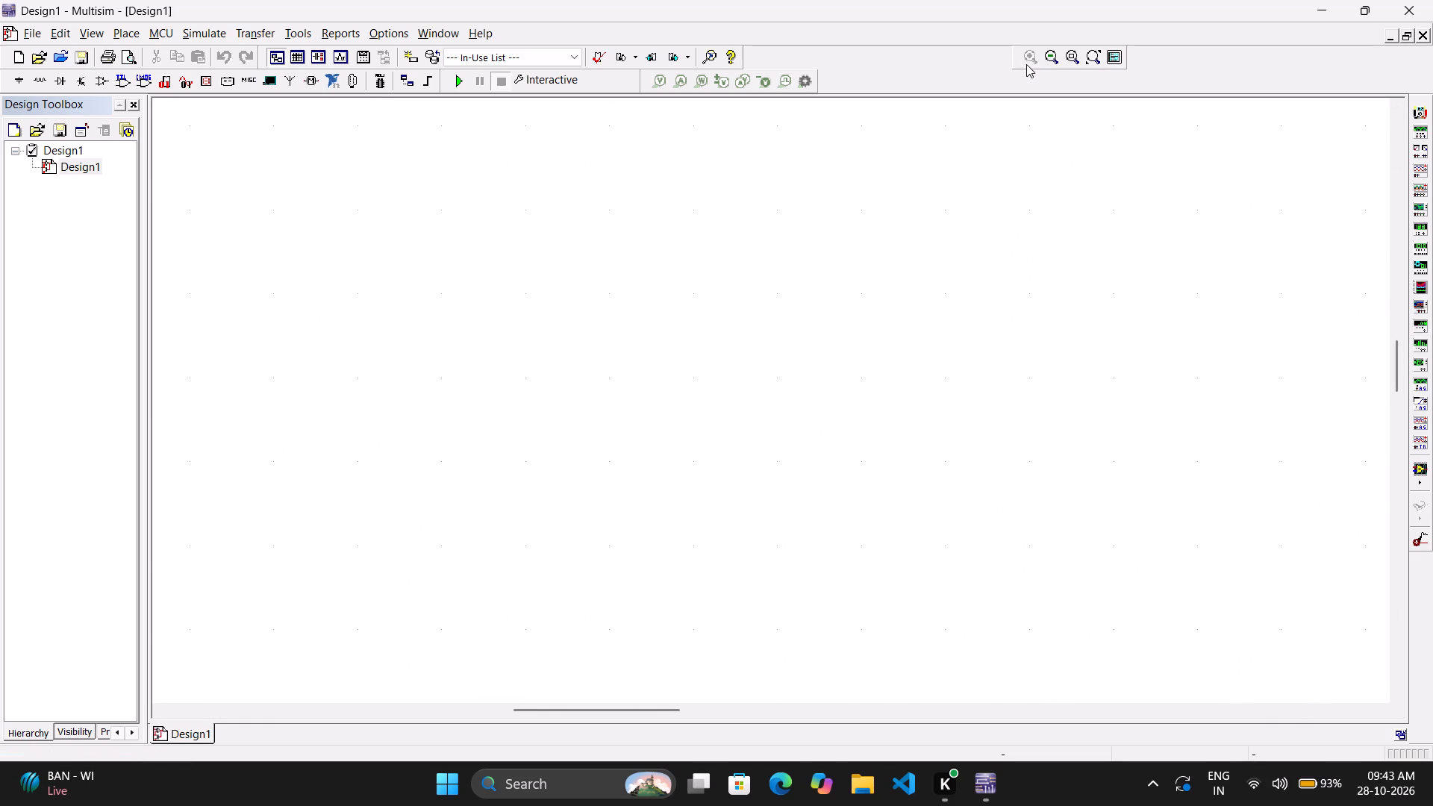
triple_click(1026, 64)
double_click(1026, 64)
Place an analog GROUND component from the Sources group near the lower-left corner of the blank schematic sheet.
double_click(1055, 57)
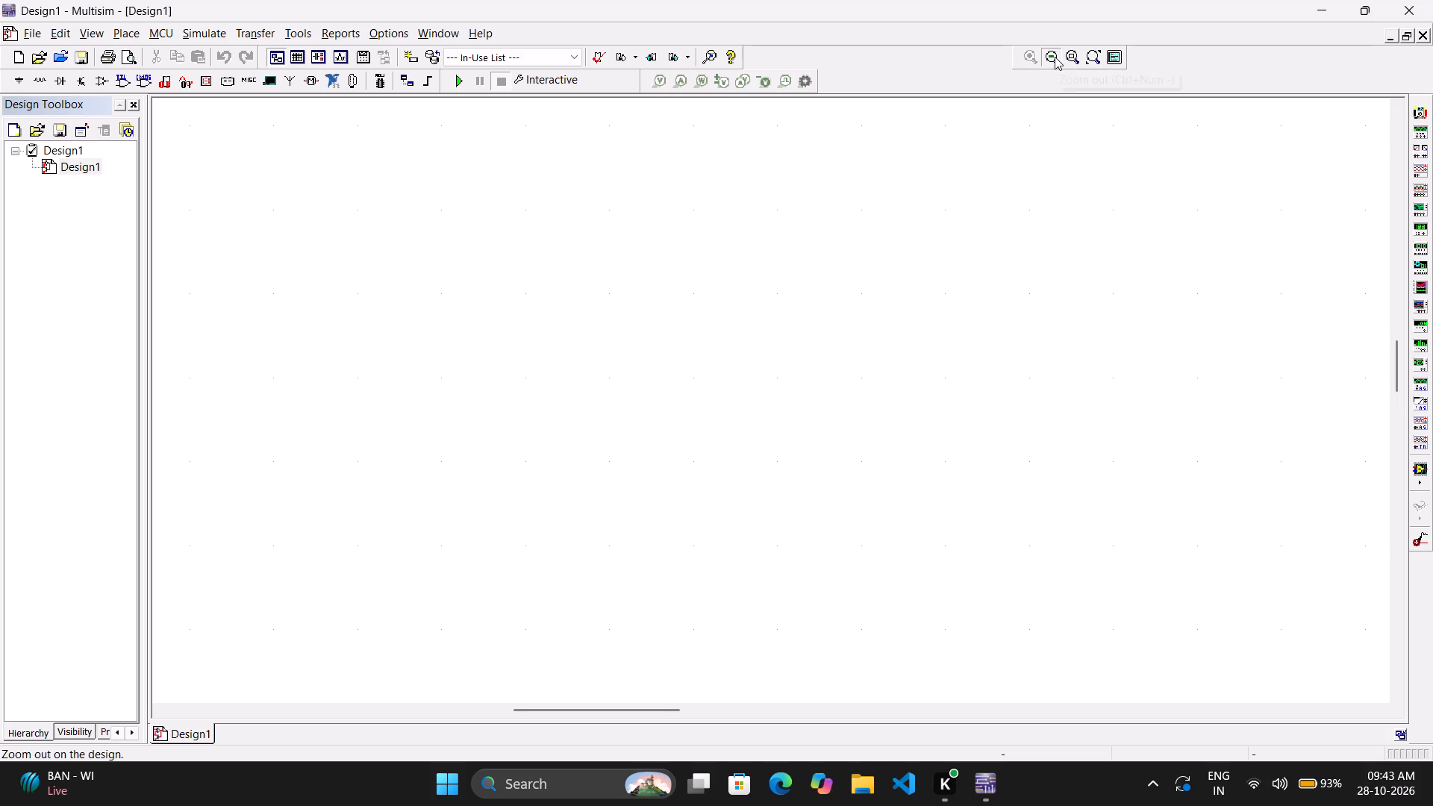
triple_click(1055, 57)
double_click(1055, 57)
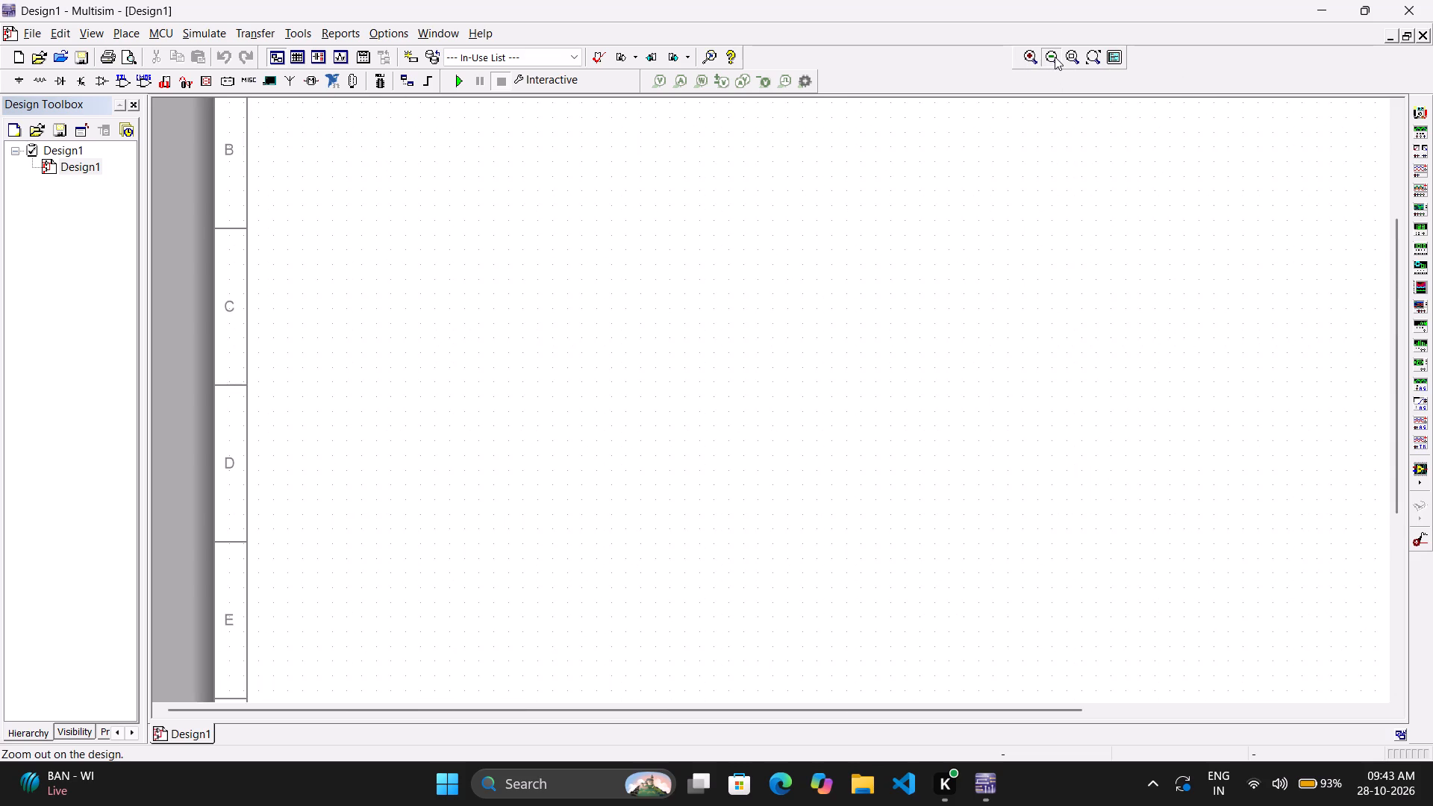
triple_click(1055, 57)
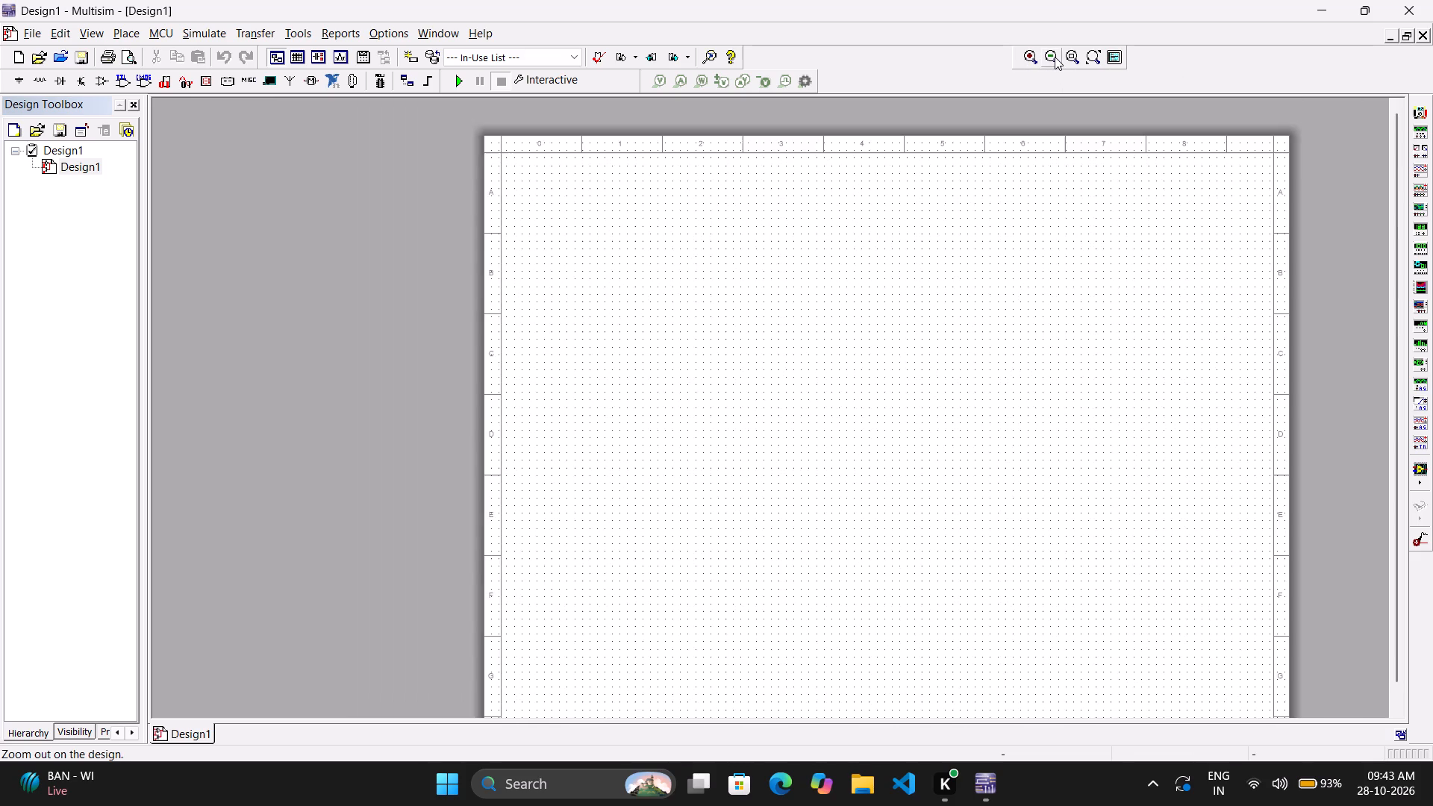
click(1055, 57)
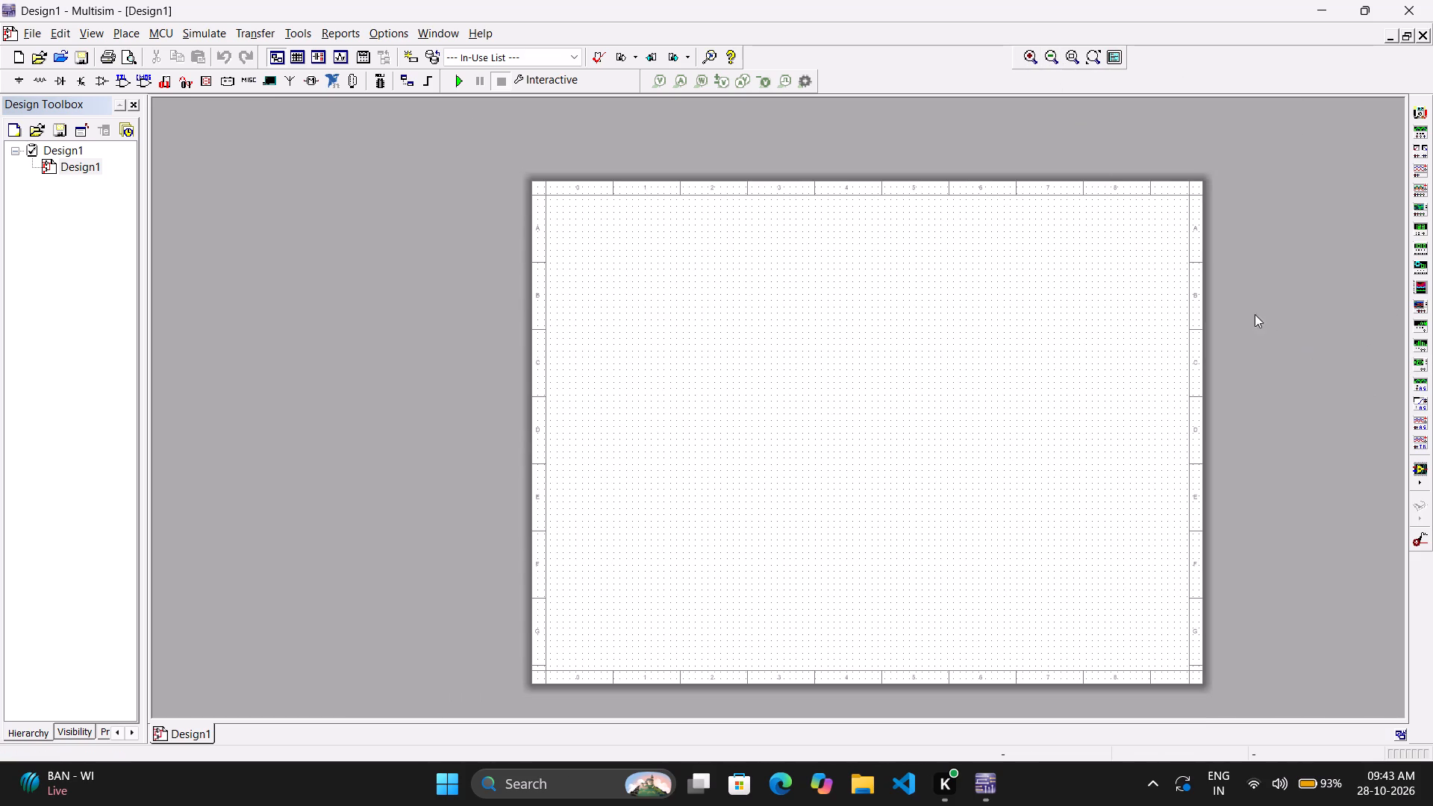
ctrl+scroll(976, 504, up, 5)
click(25, 76)
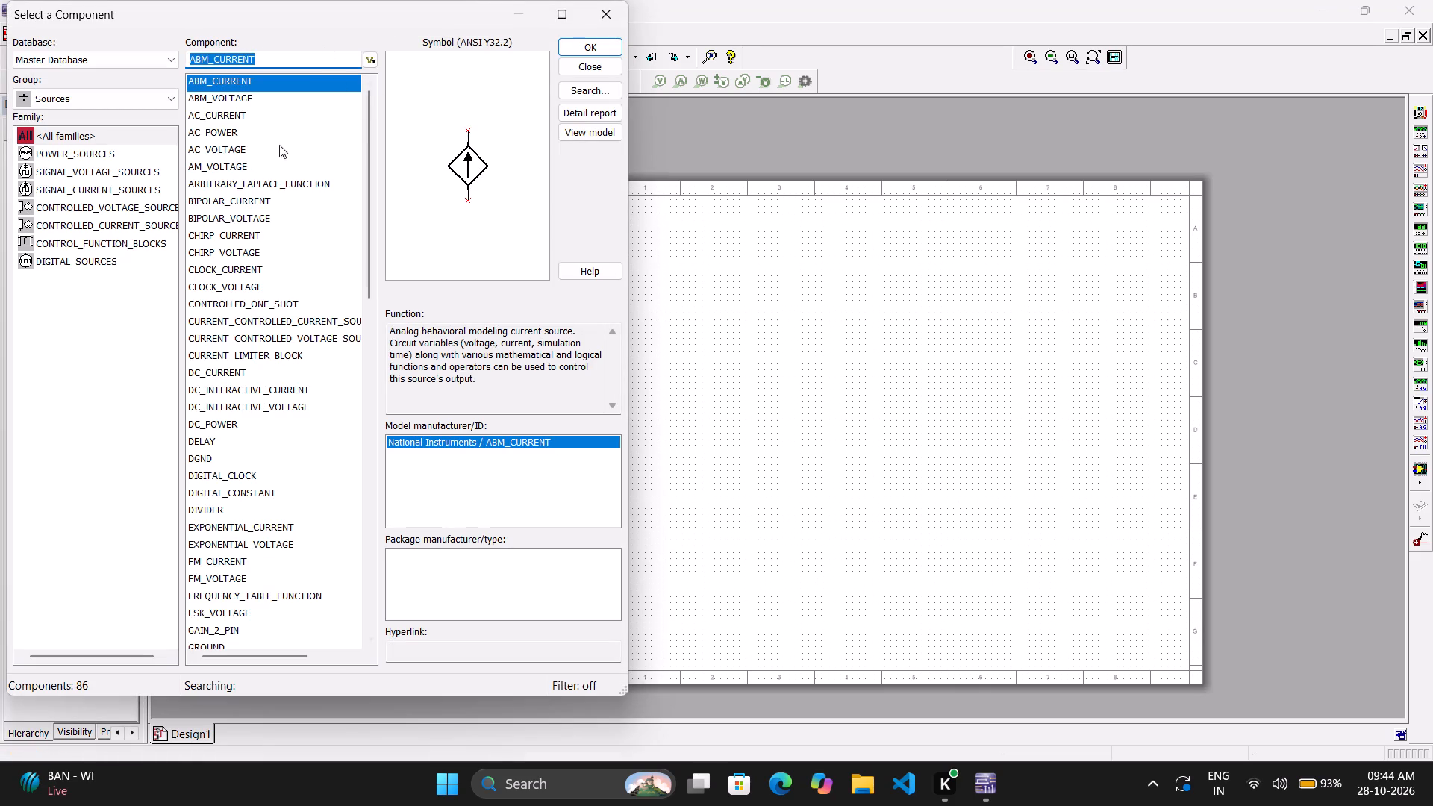
scroll(245, 451, down, 1)
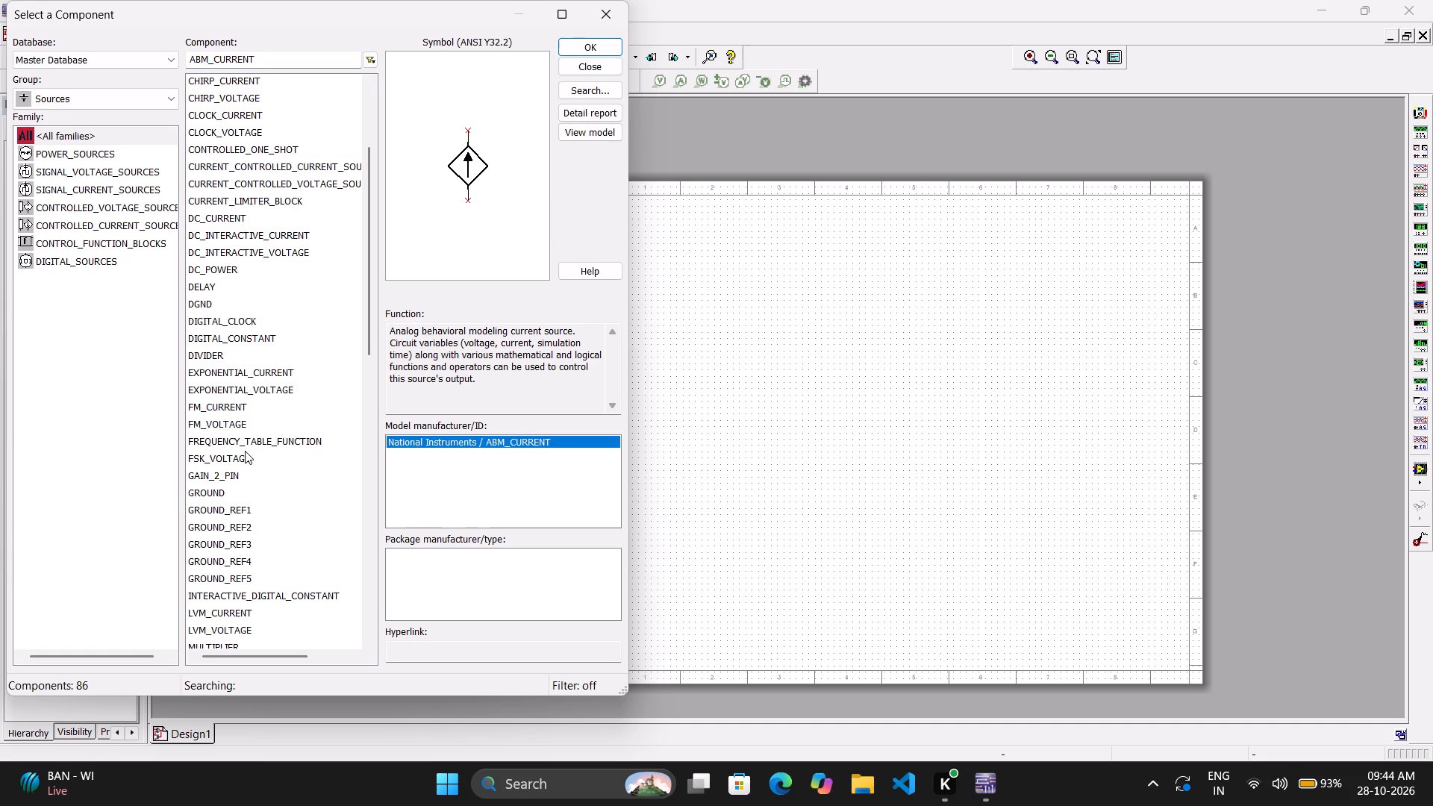
scroll(245, 451, down, 3)
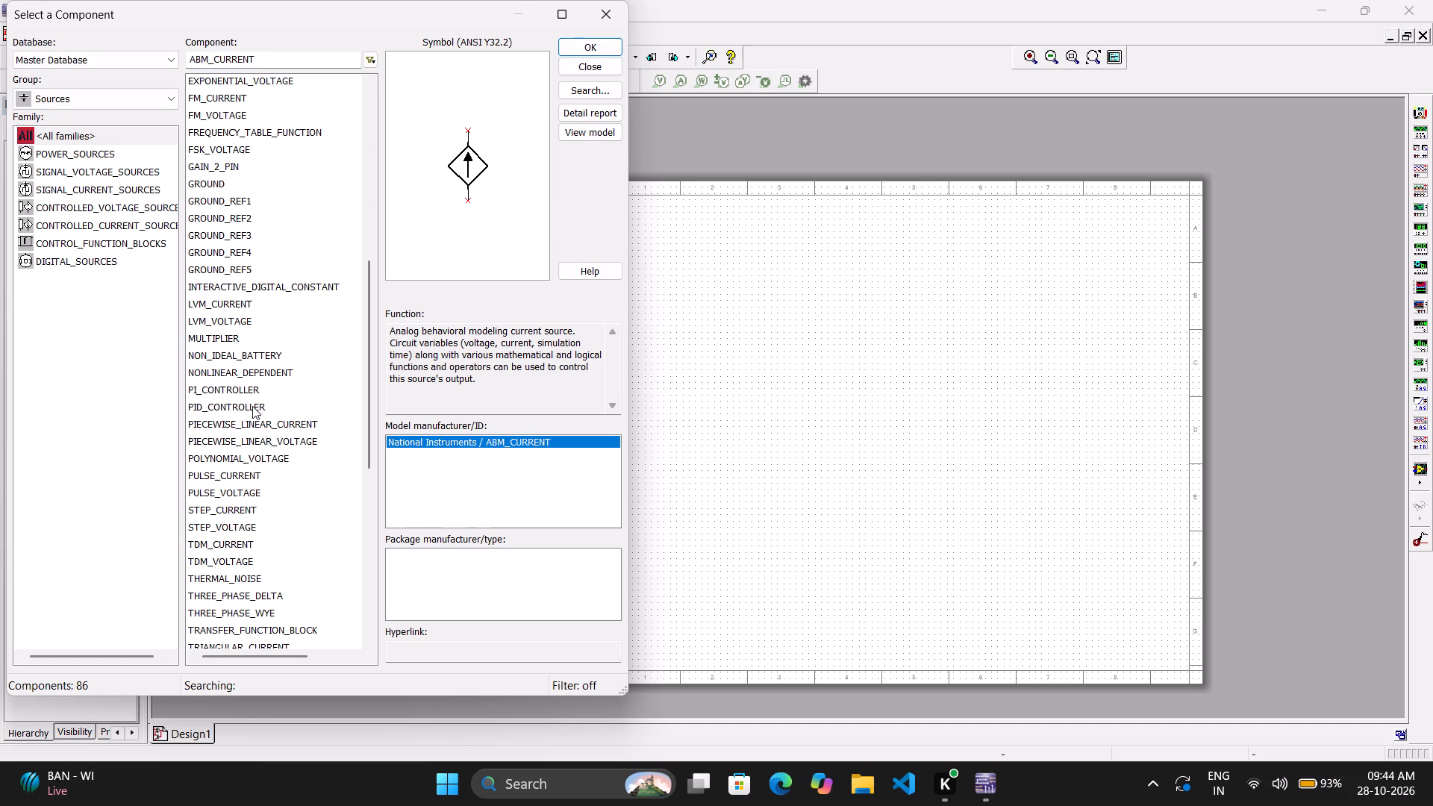
scroll(252, 406, up, 1)
drag(252, 406, 261, 302)
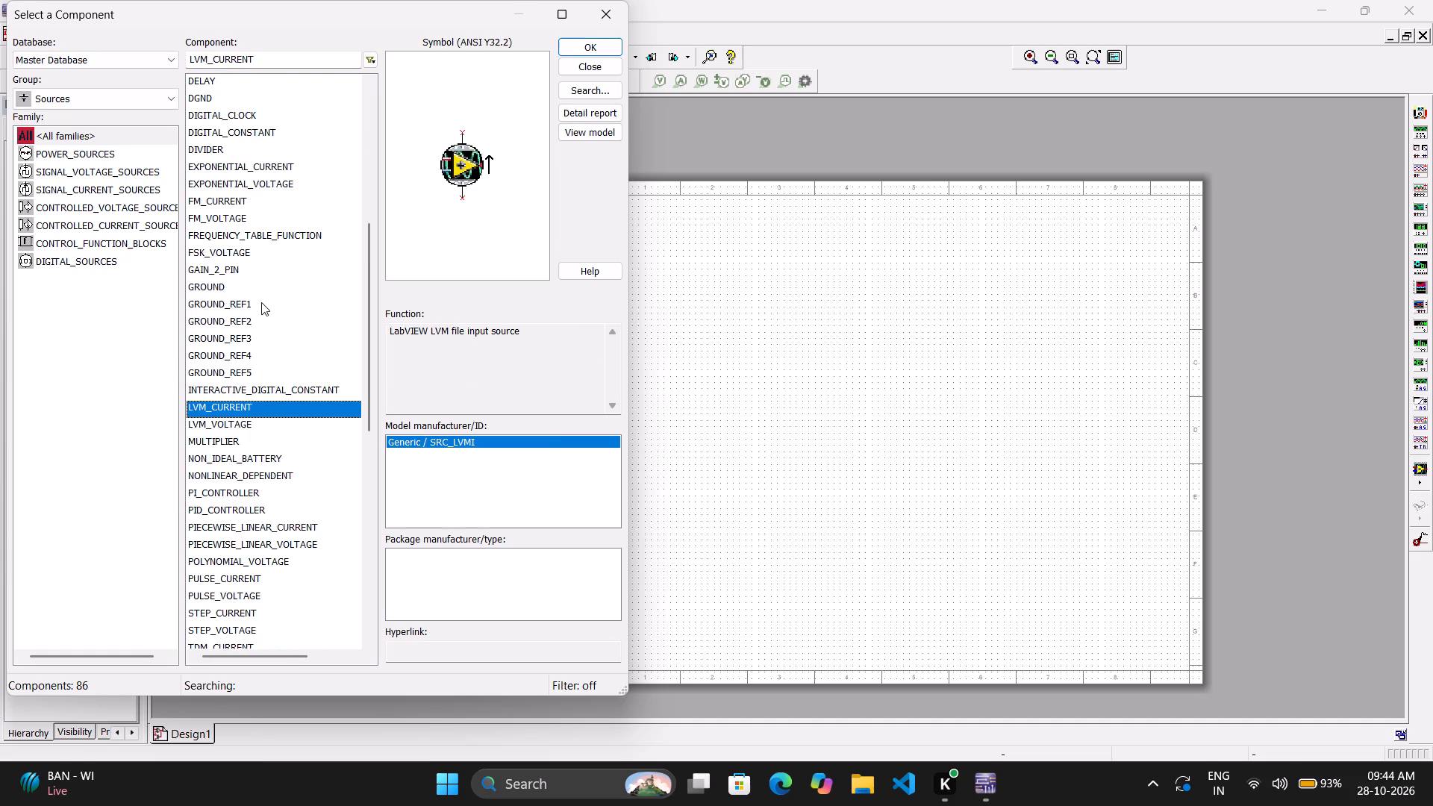
drag(261, 302, 295, 290)
click(295, 290)
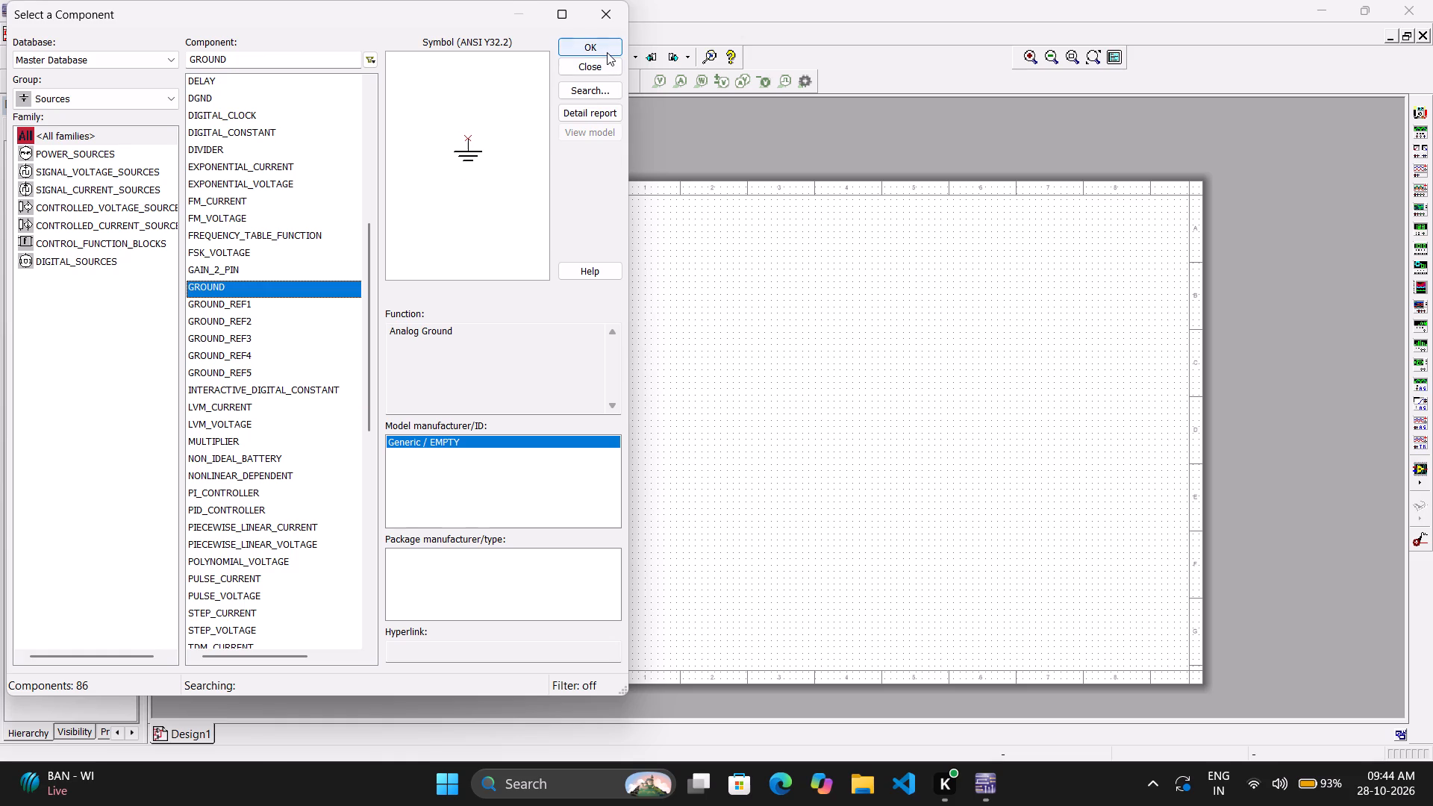
click(607, 52)
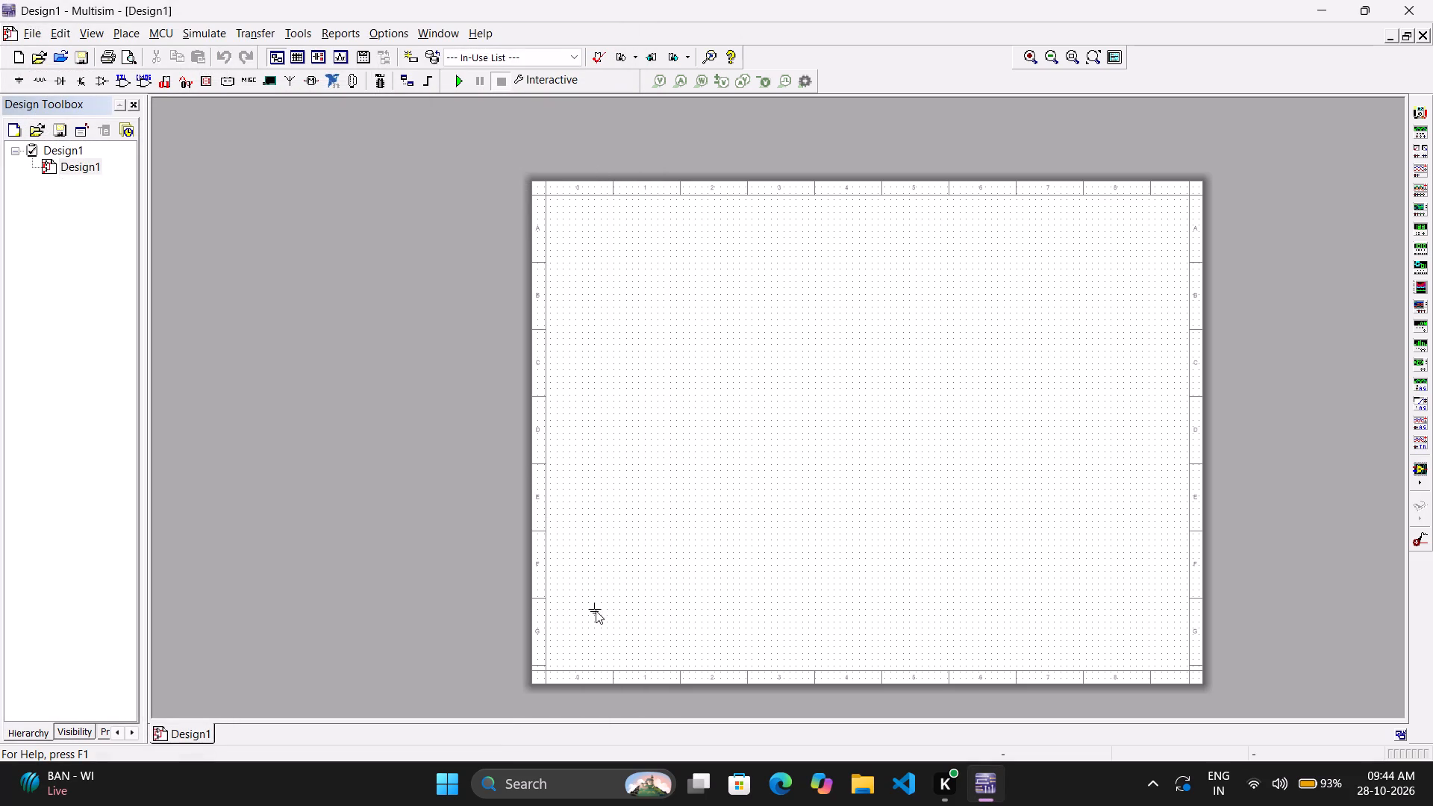
click(609, 594)
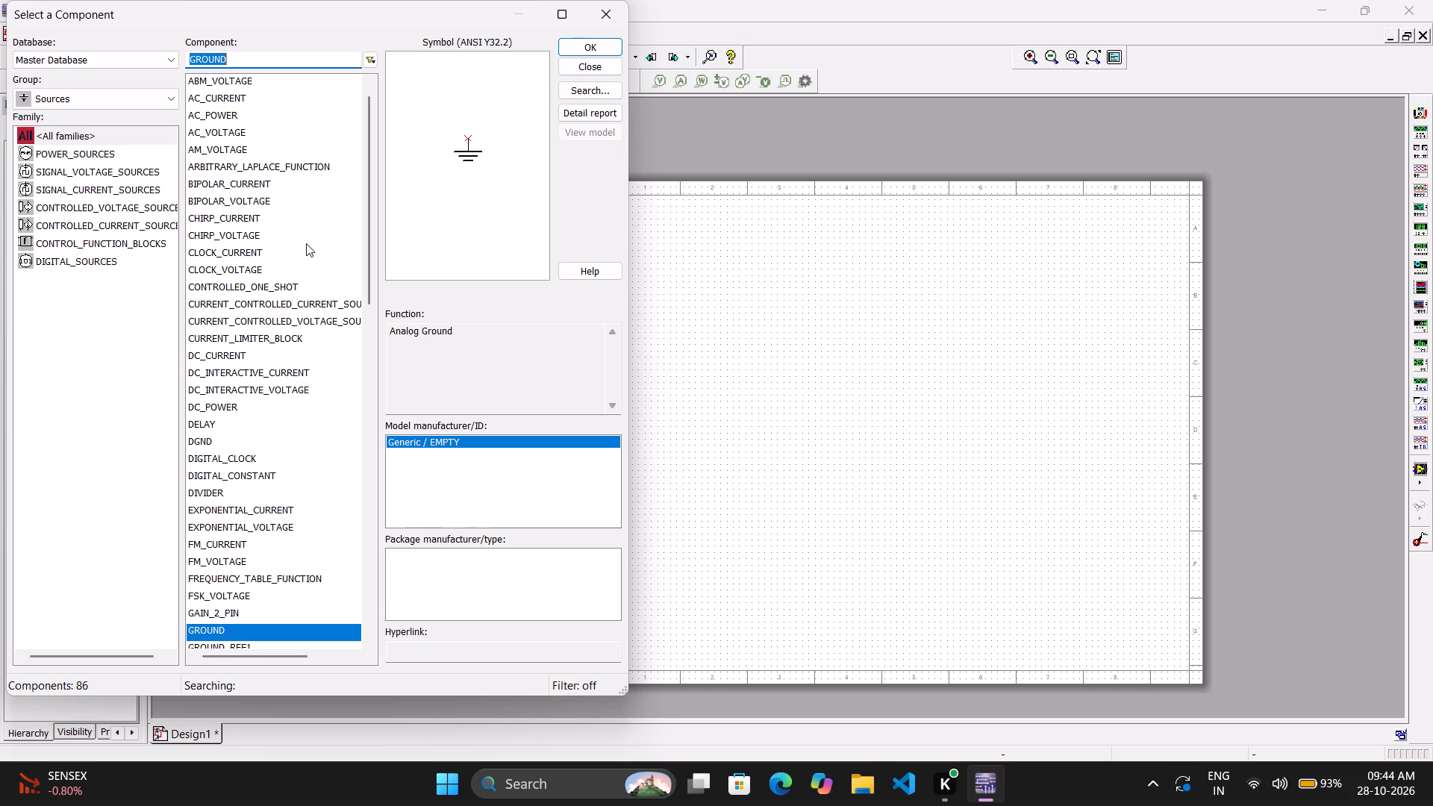
Find the VCC source and place it near the upper-left corner of the sheet, then finish placing sources.
key(BackSpace)
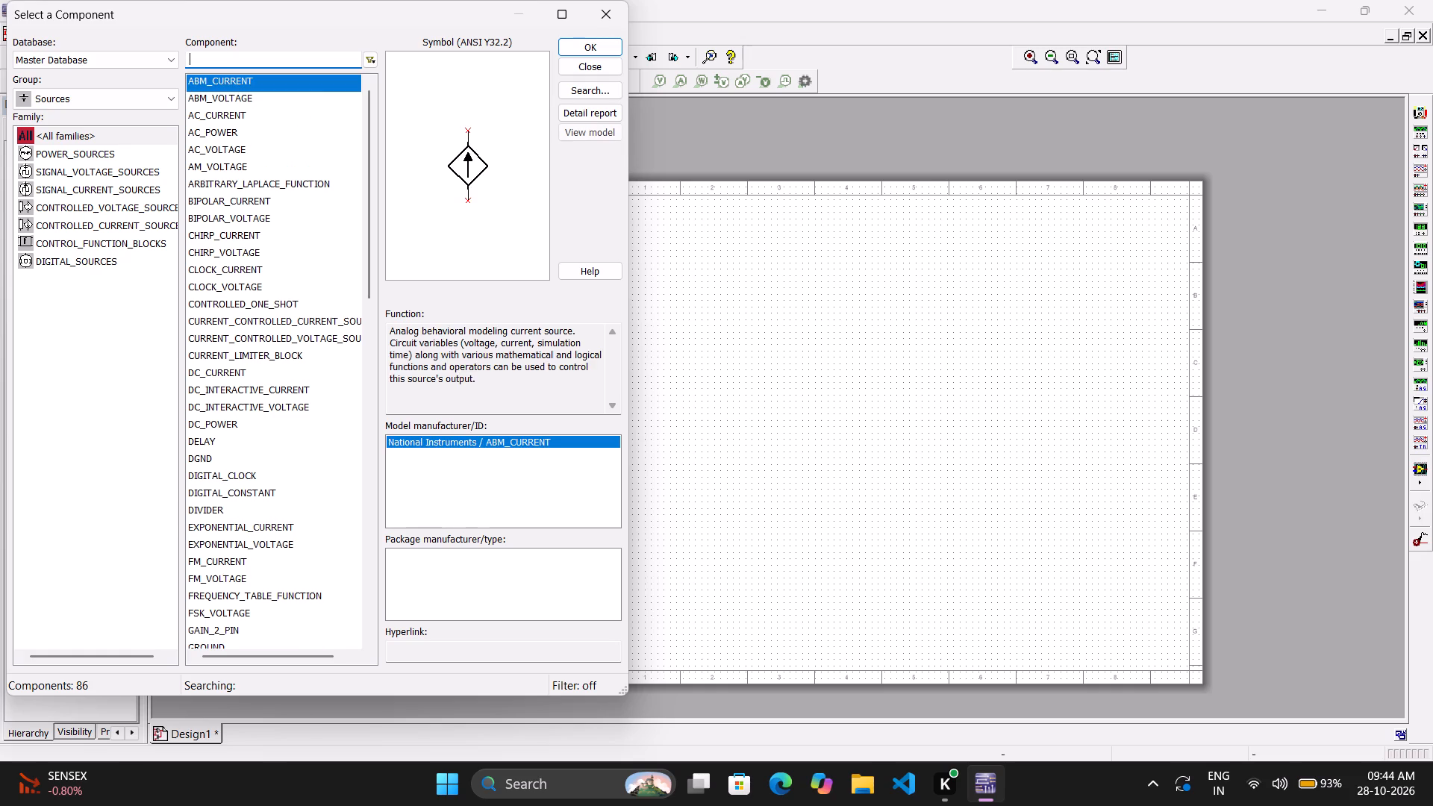
text(vcc)
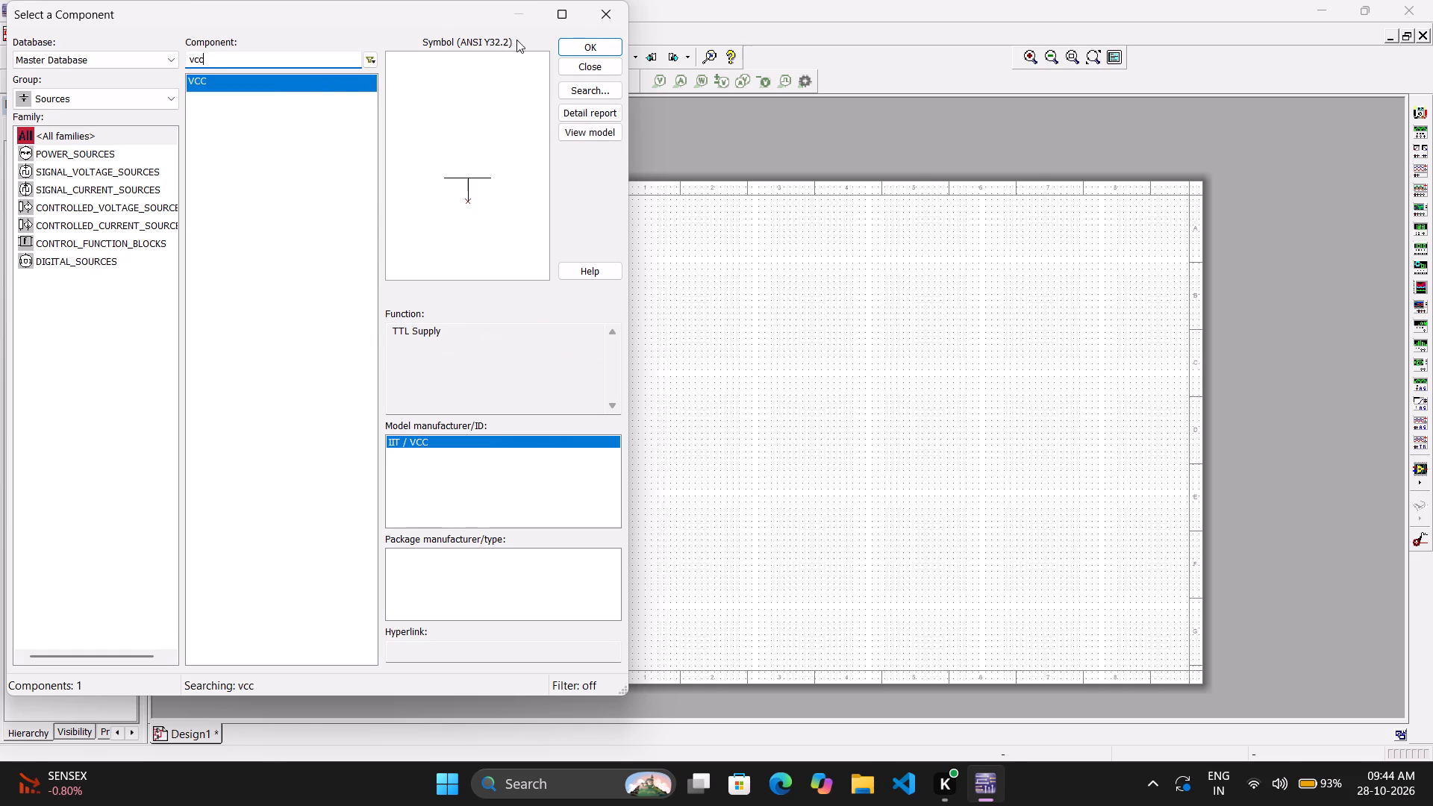
click(575, 41)
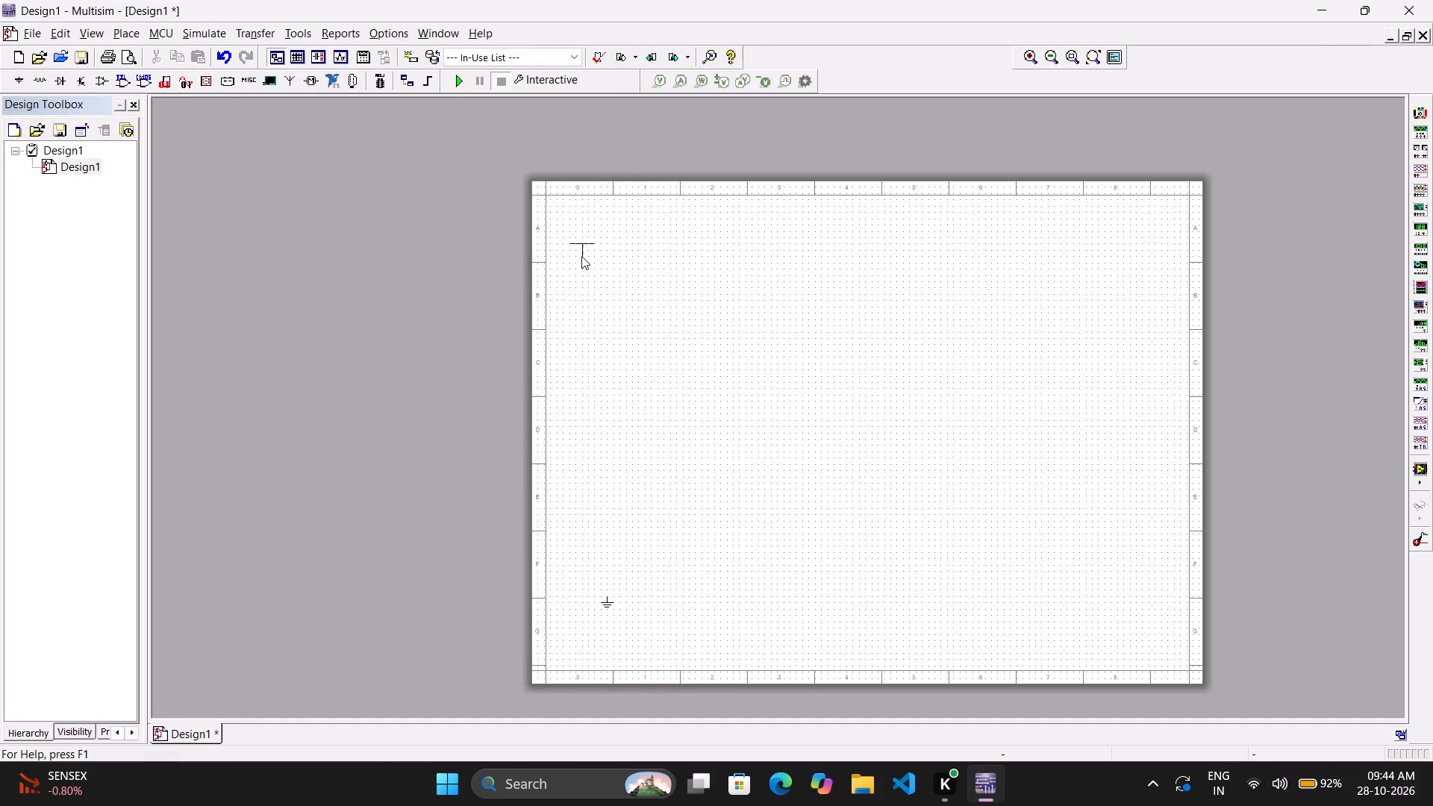
click(579, 226)
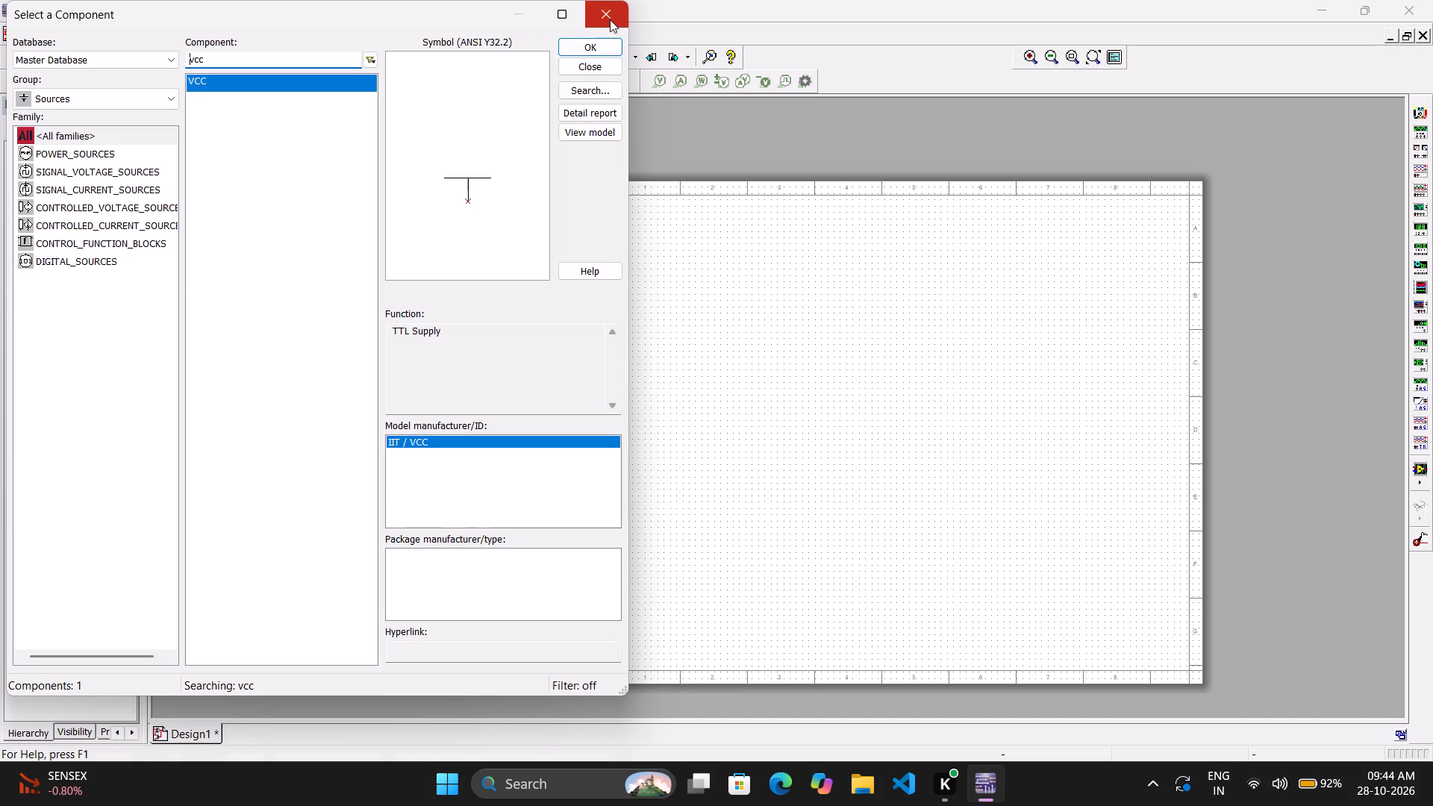
click(610, 19)
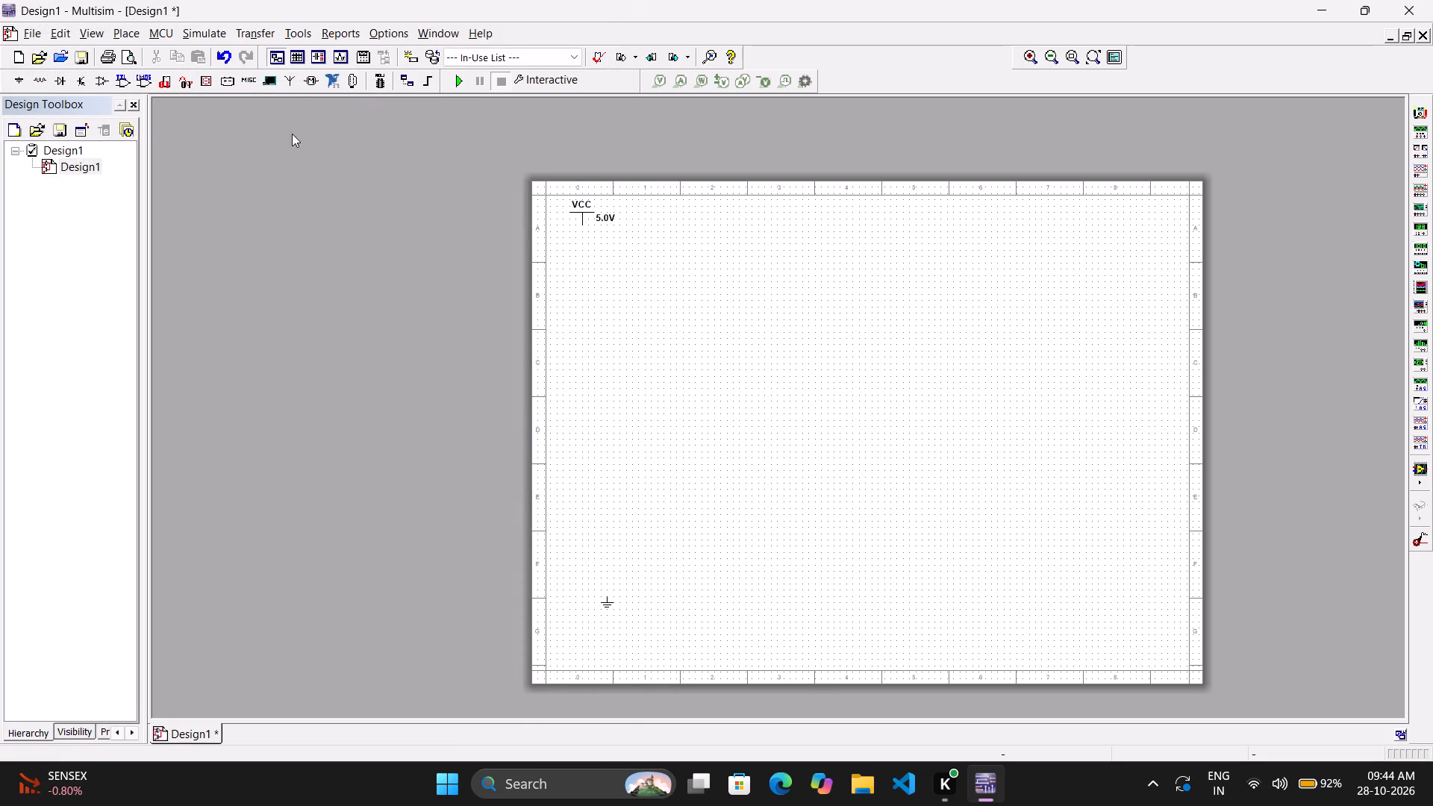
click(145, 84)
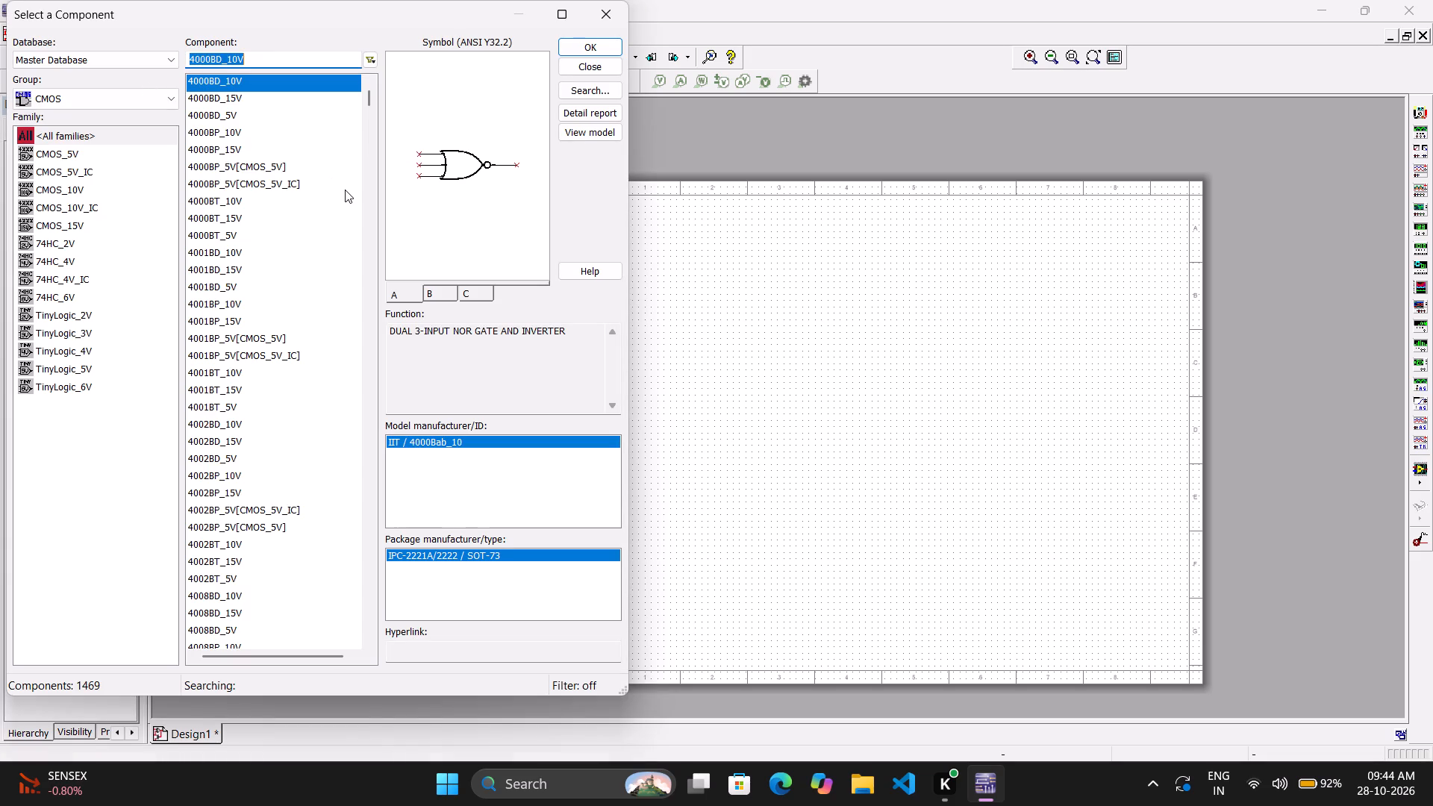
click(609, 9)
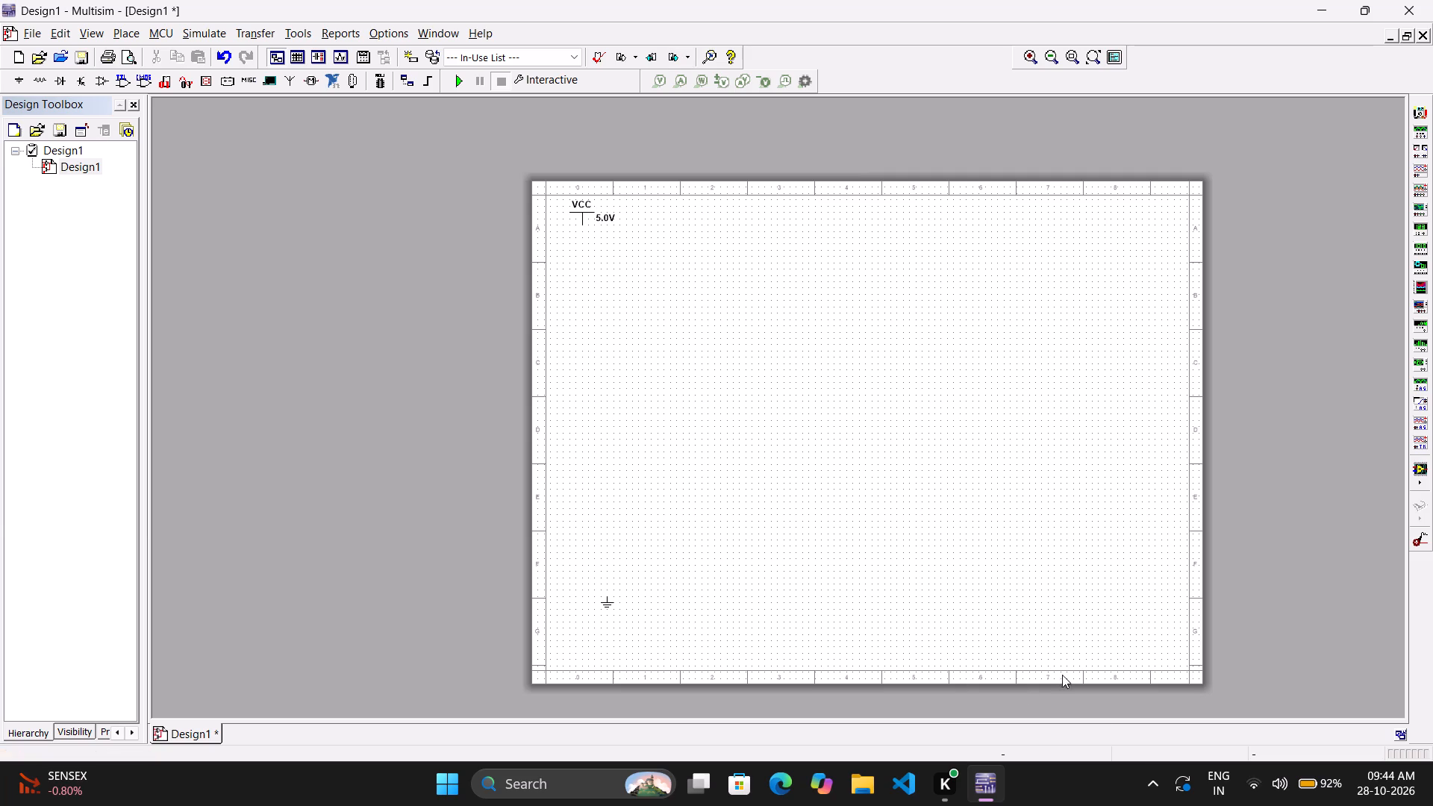
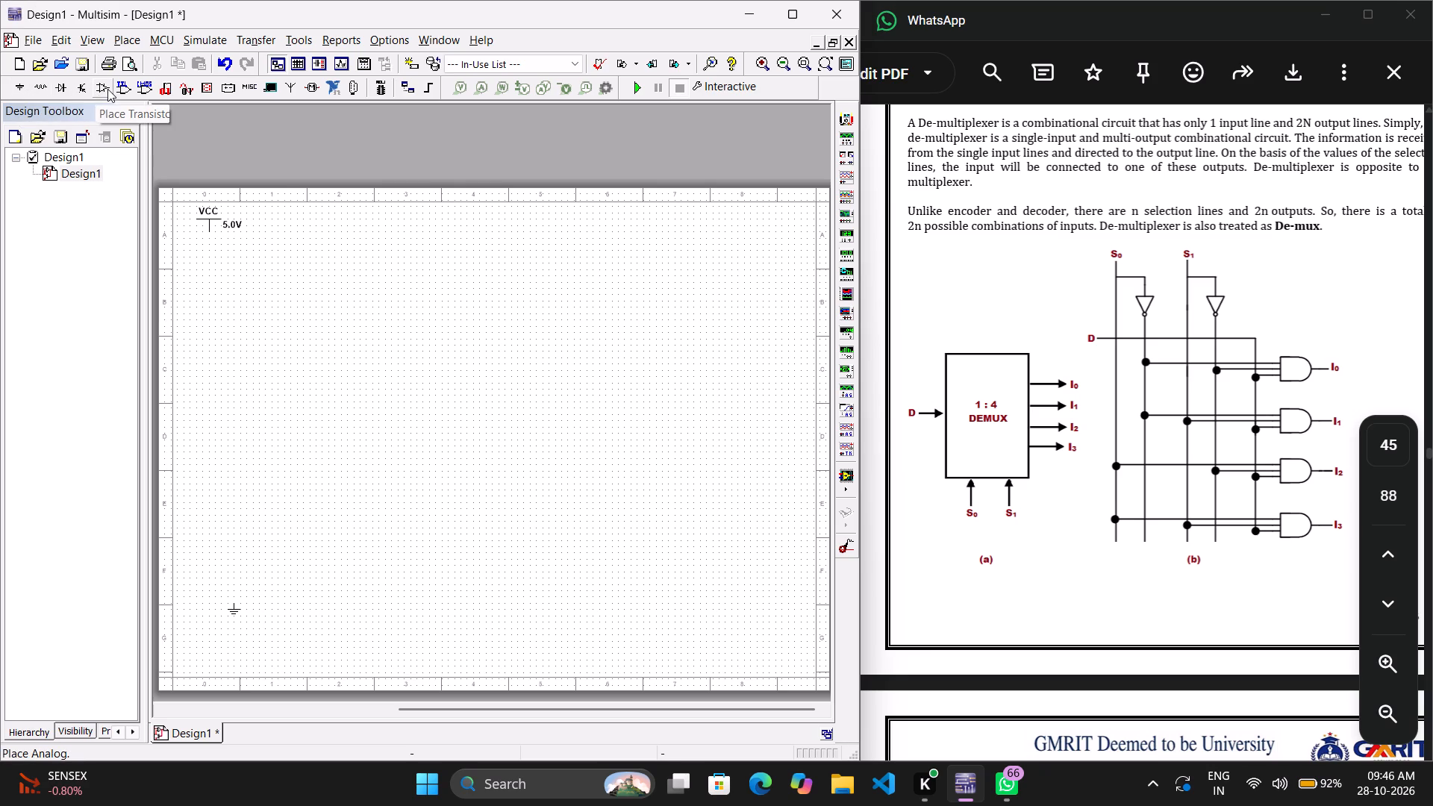
Place an SPDT switch from the Basic group's SWITCH family, rotated 180 degrees, just below and beside the VCC supply.
click(19, 90)
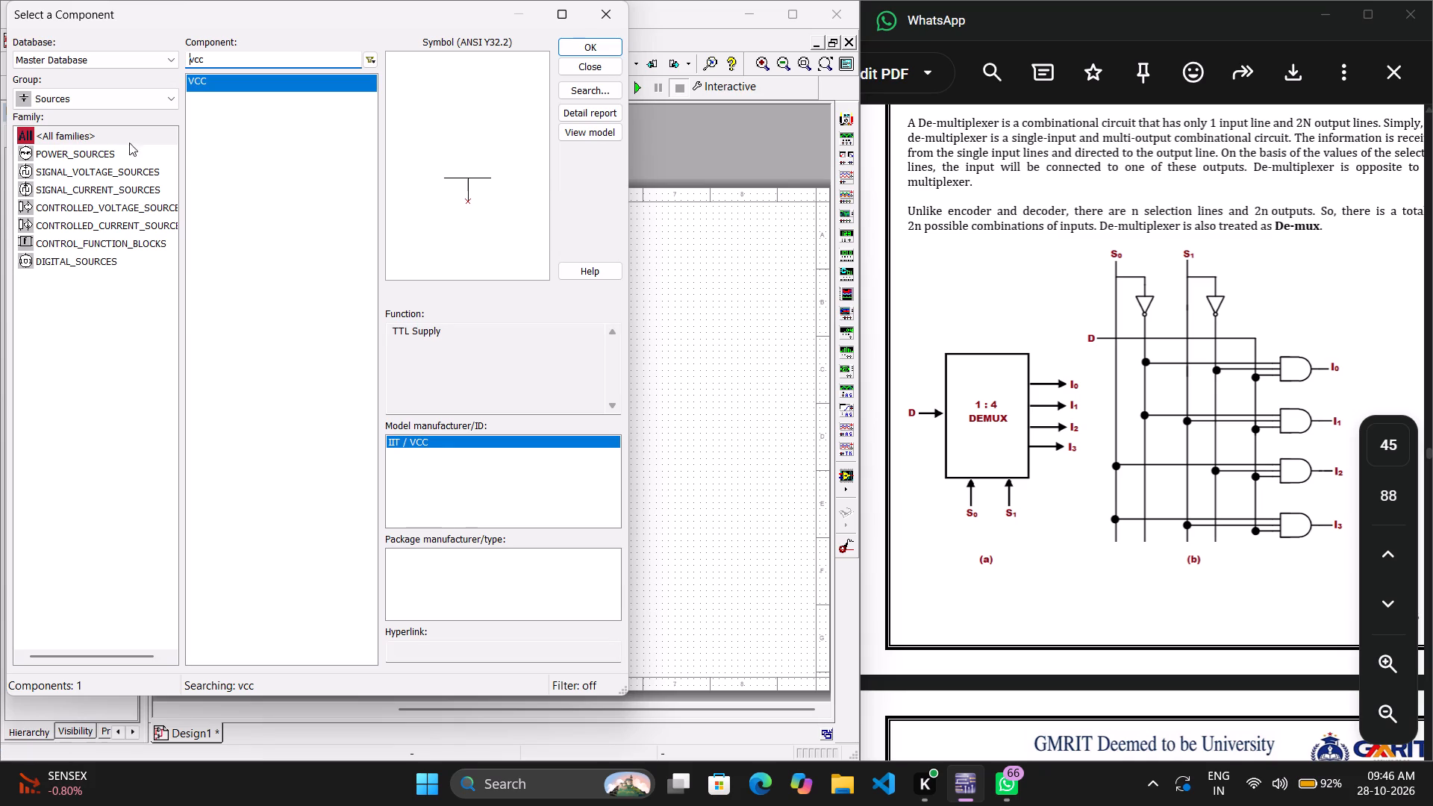
double_click(156, 87)
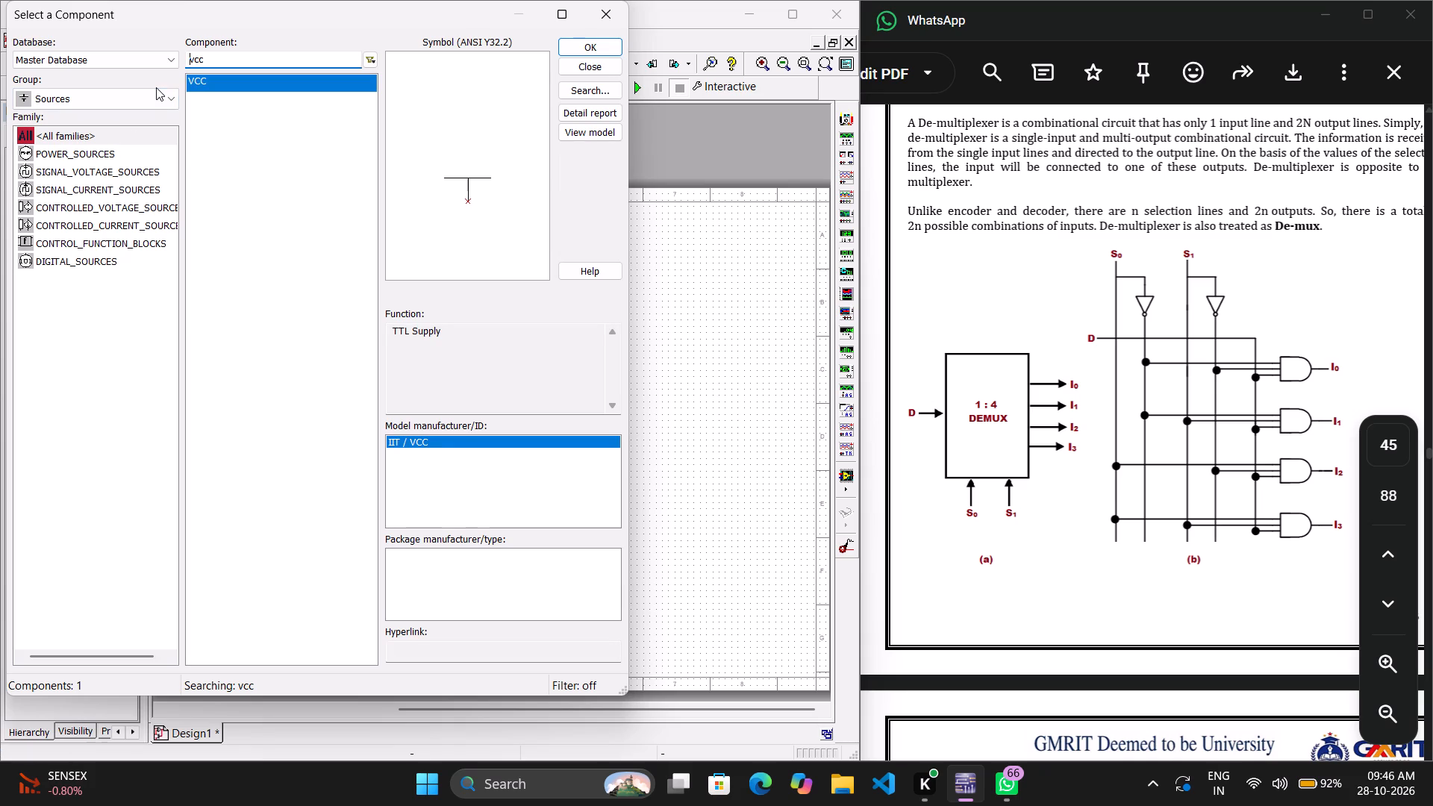
click(160, 104)
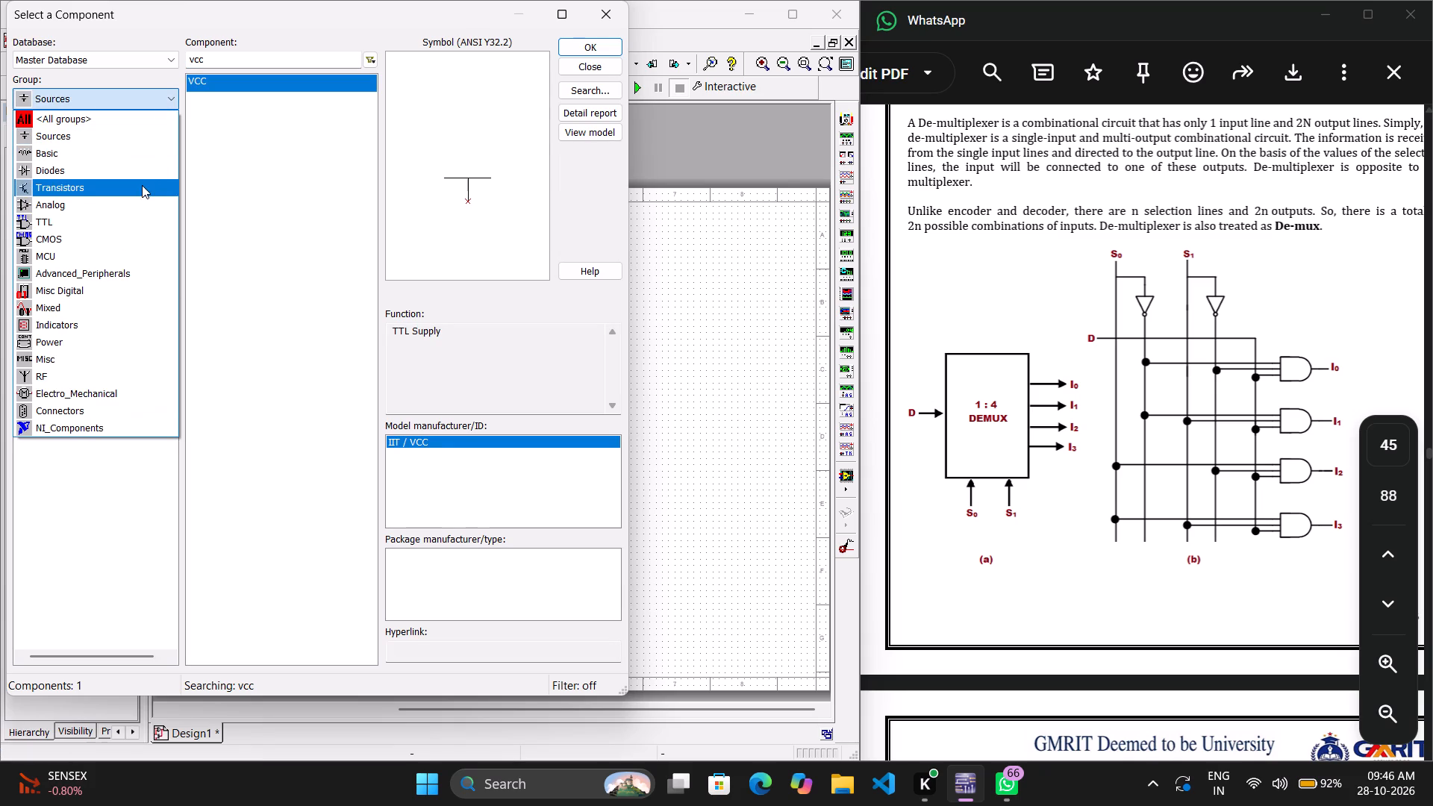
click(163, 155)
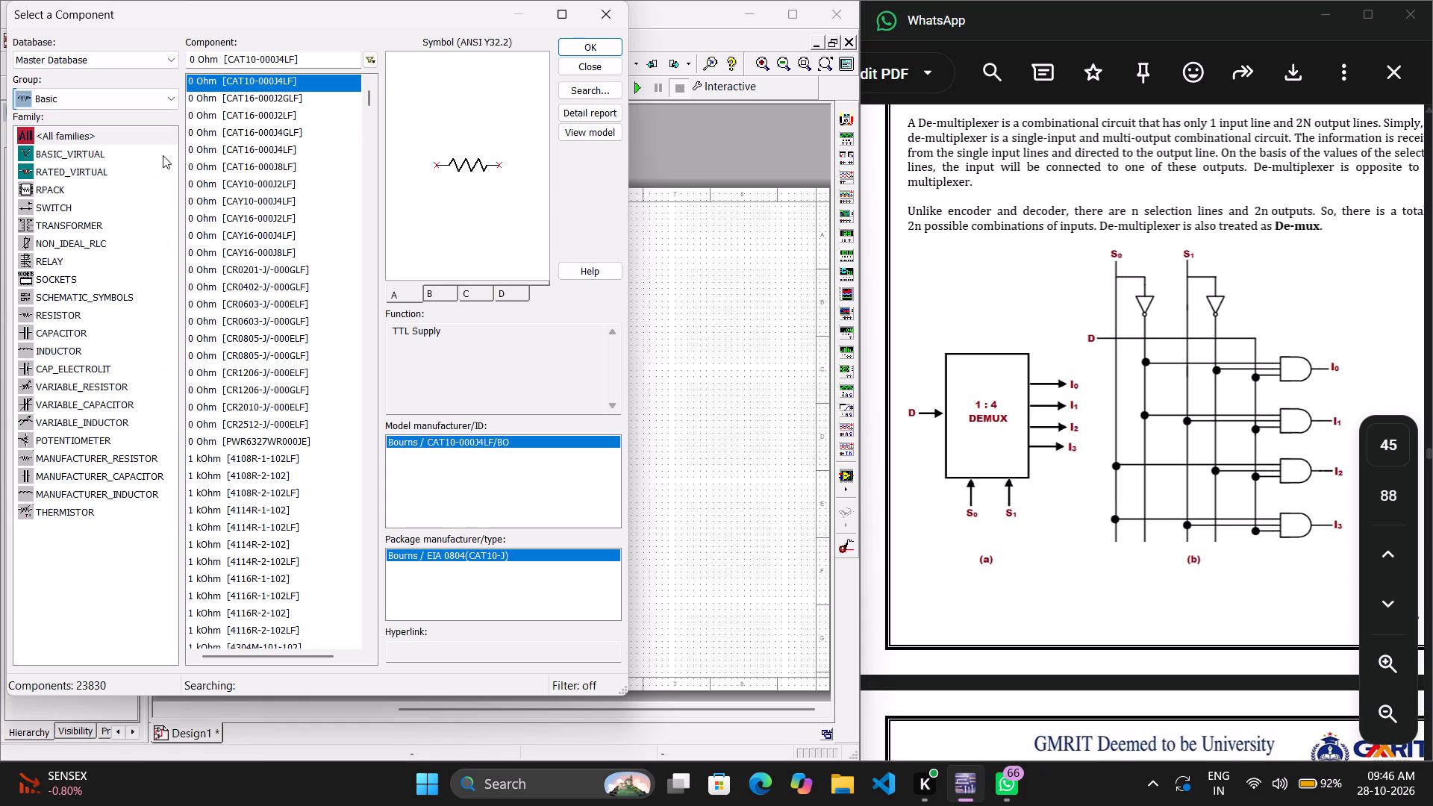
click(108, 209)
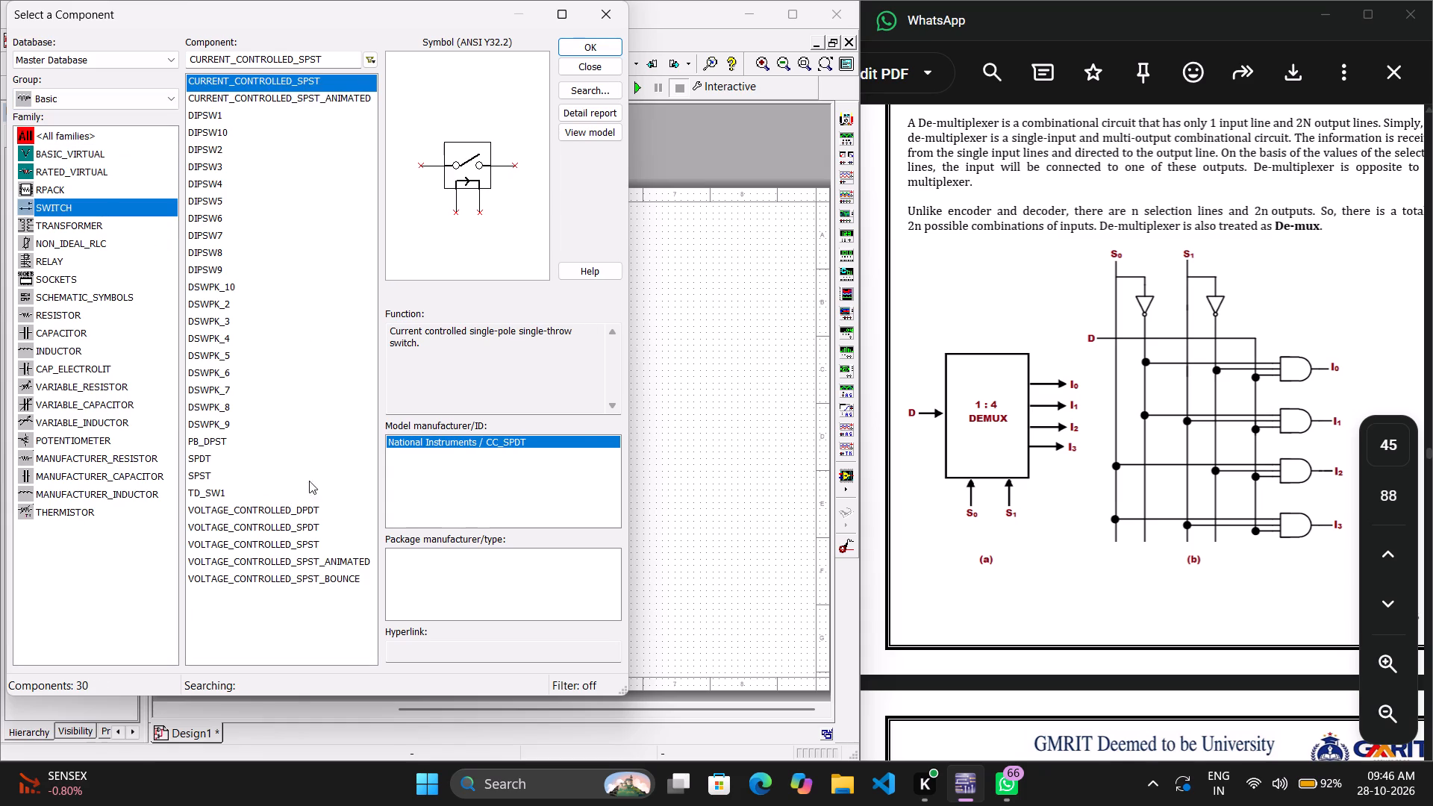
click(329, 467)
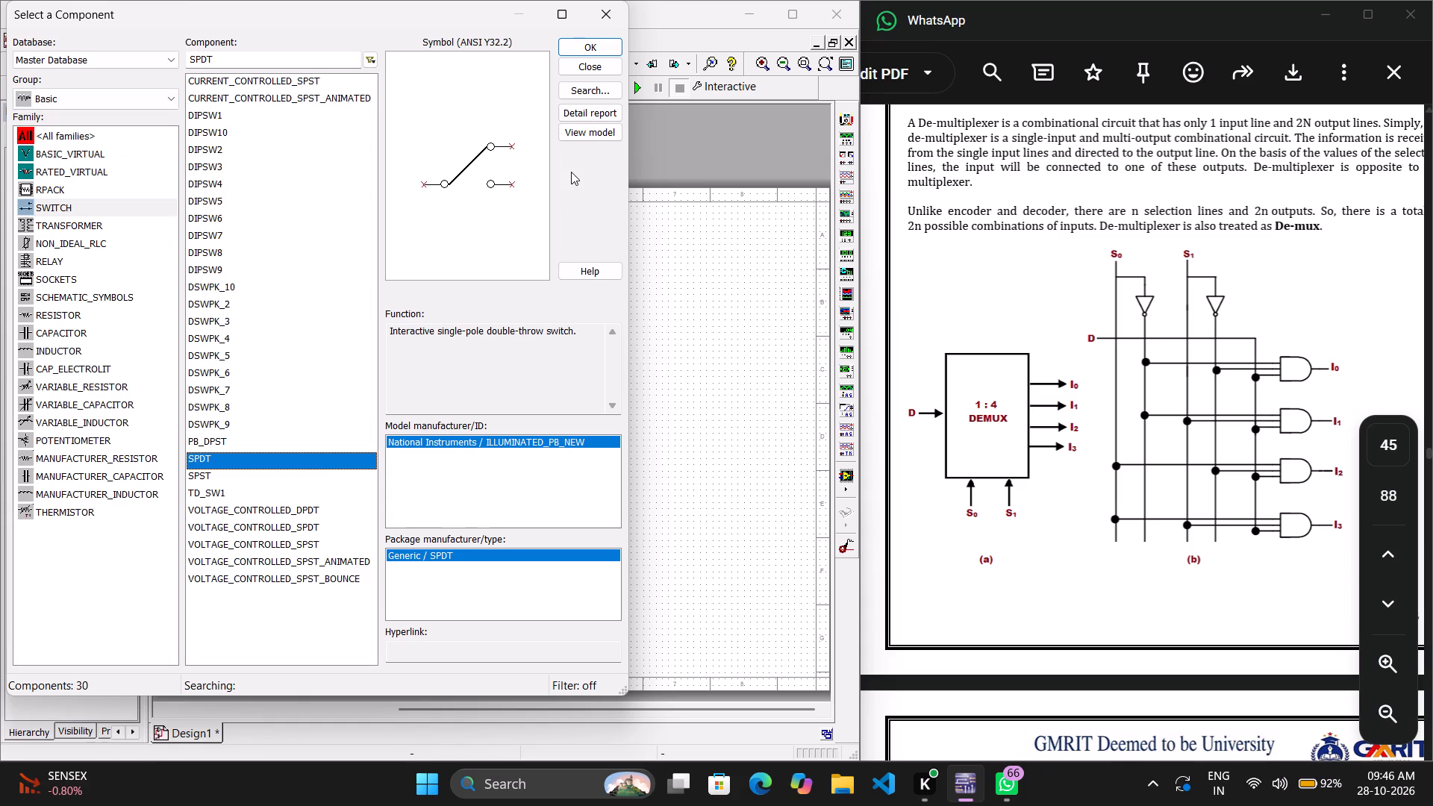
click(584, 48)
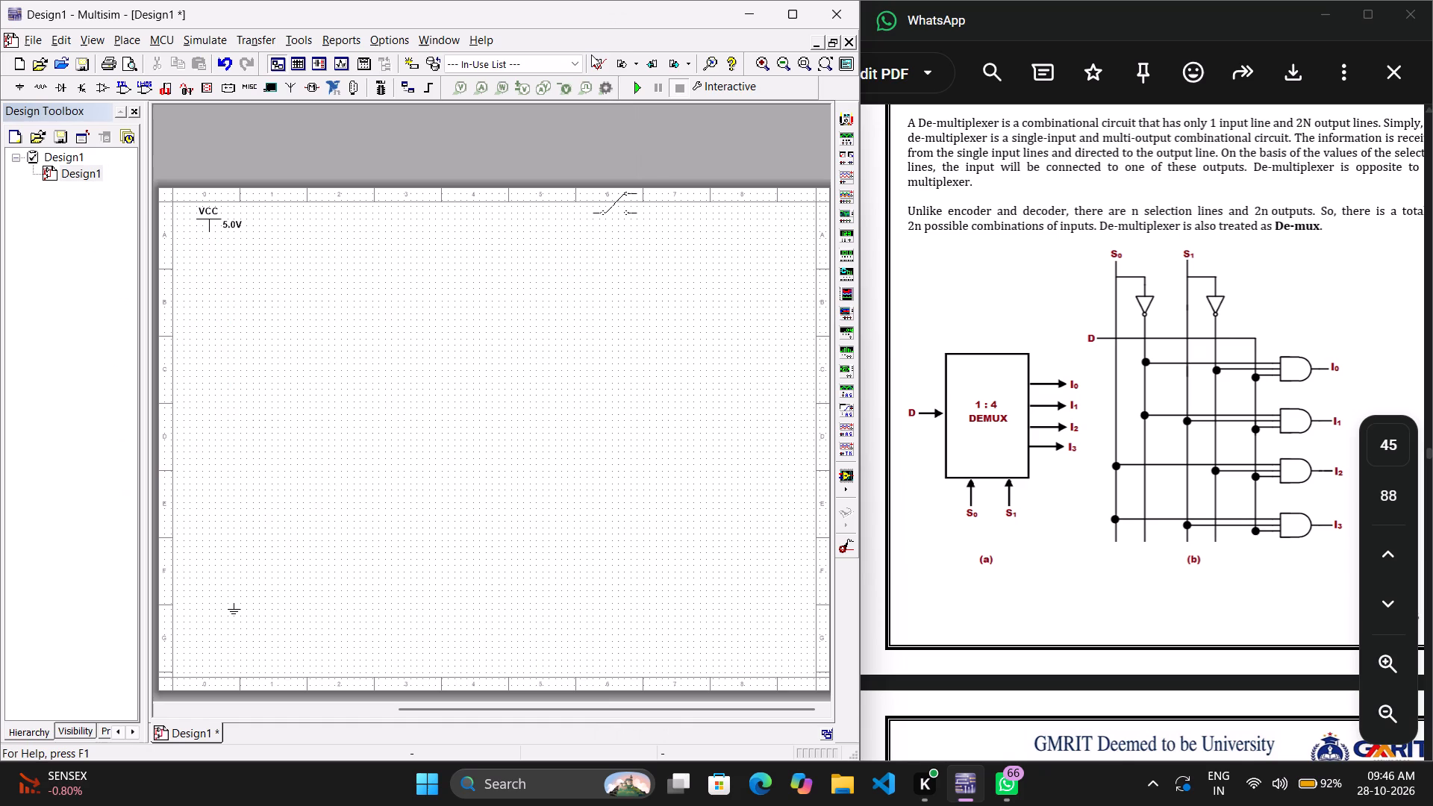
key(ctrl+r)
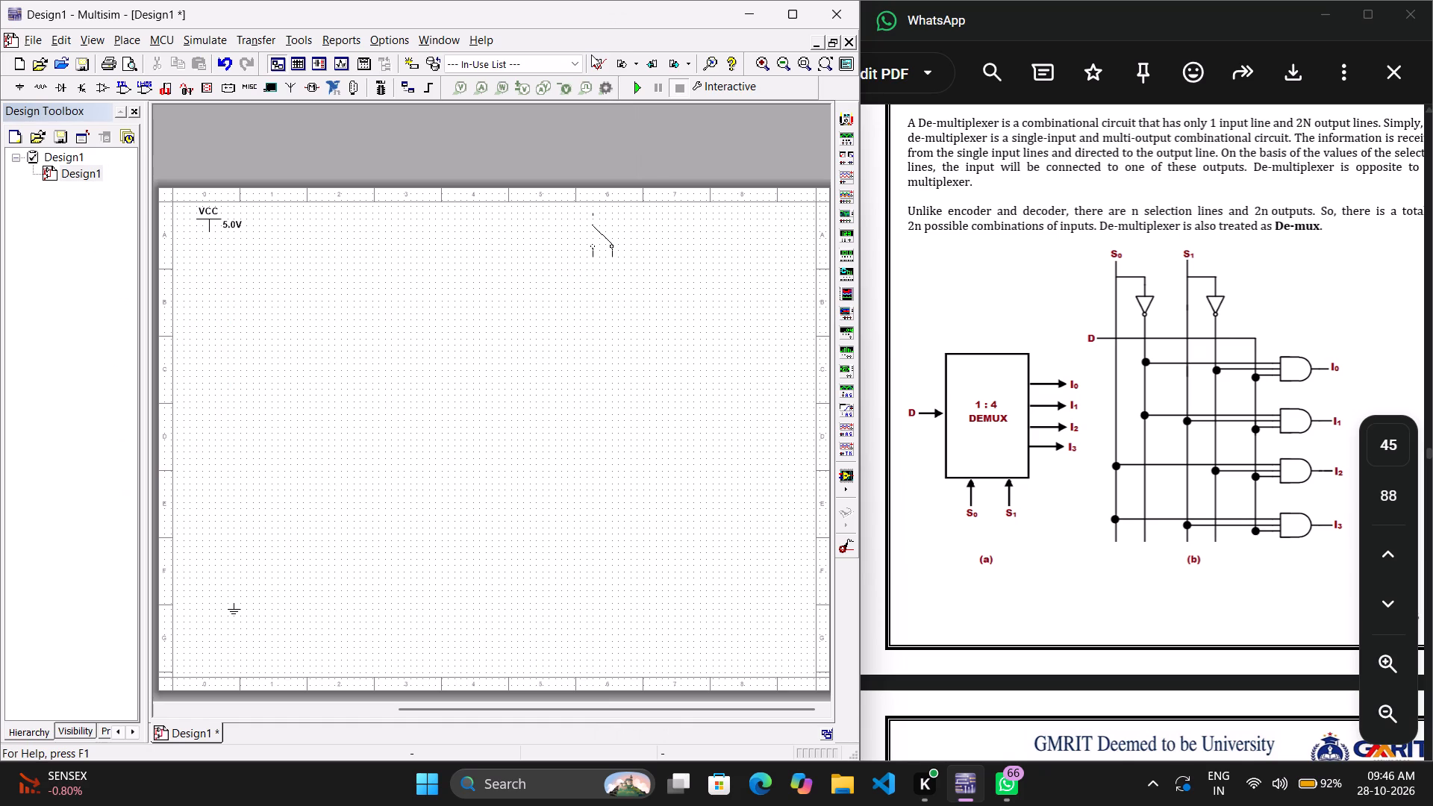
key(ctrl+r)
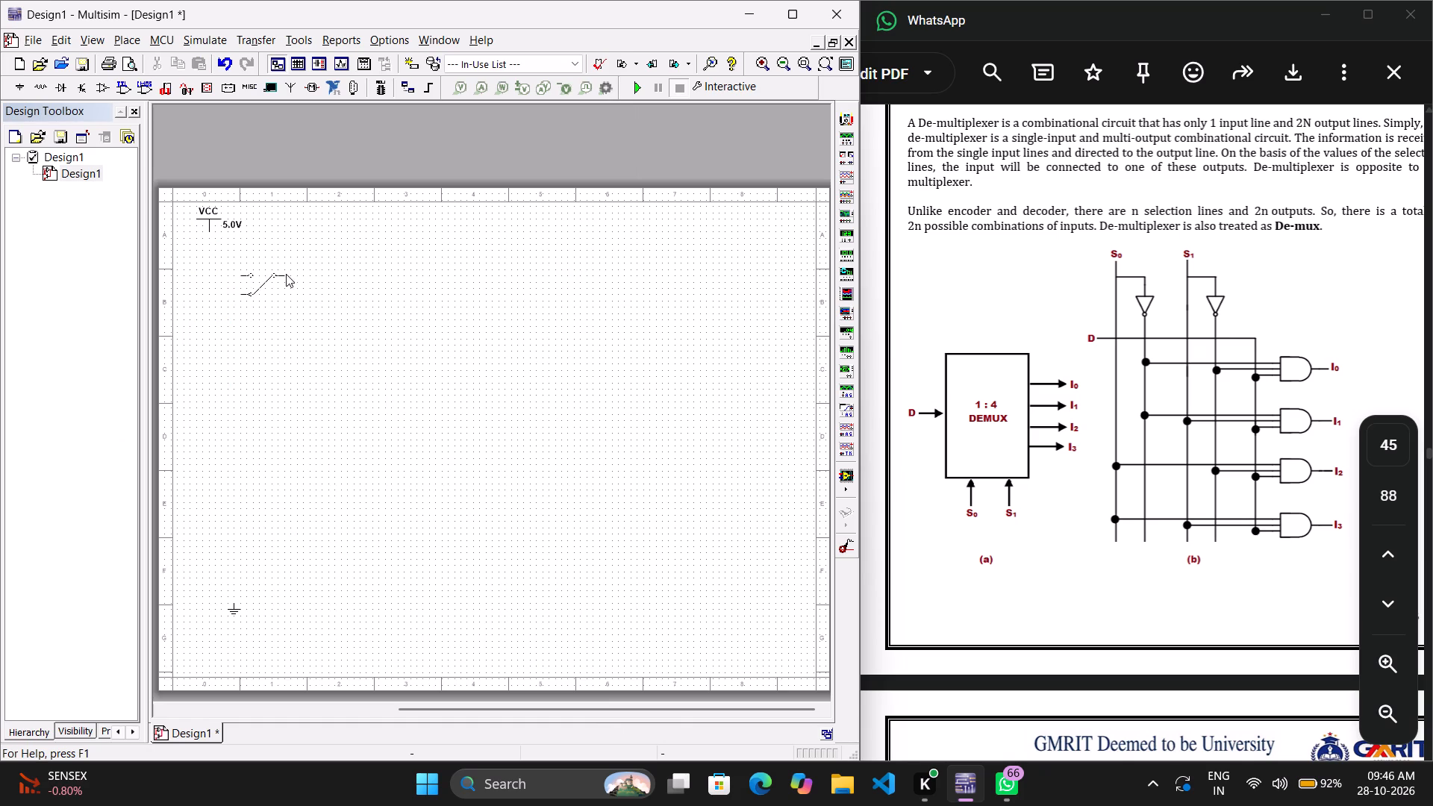
click(289, 276)
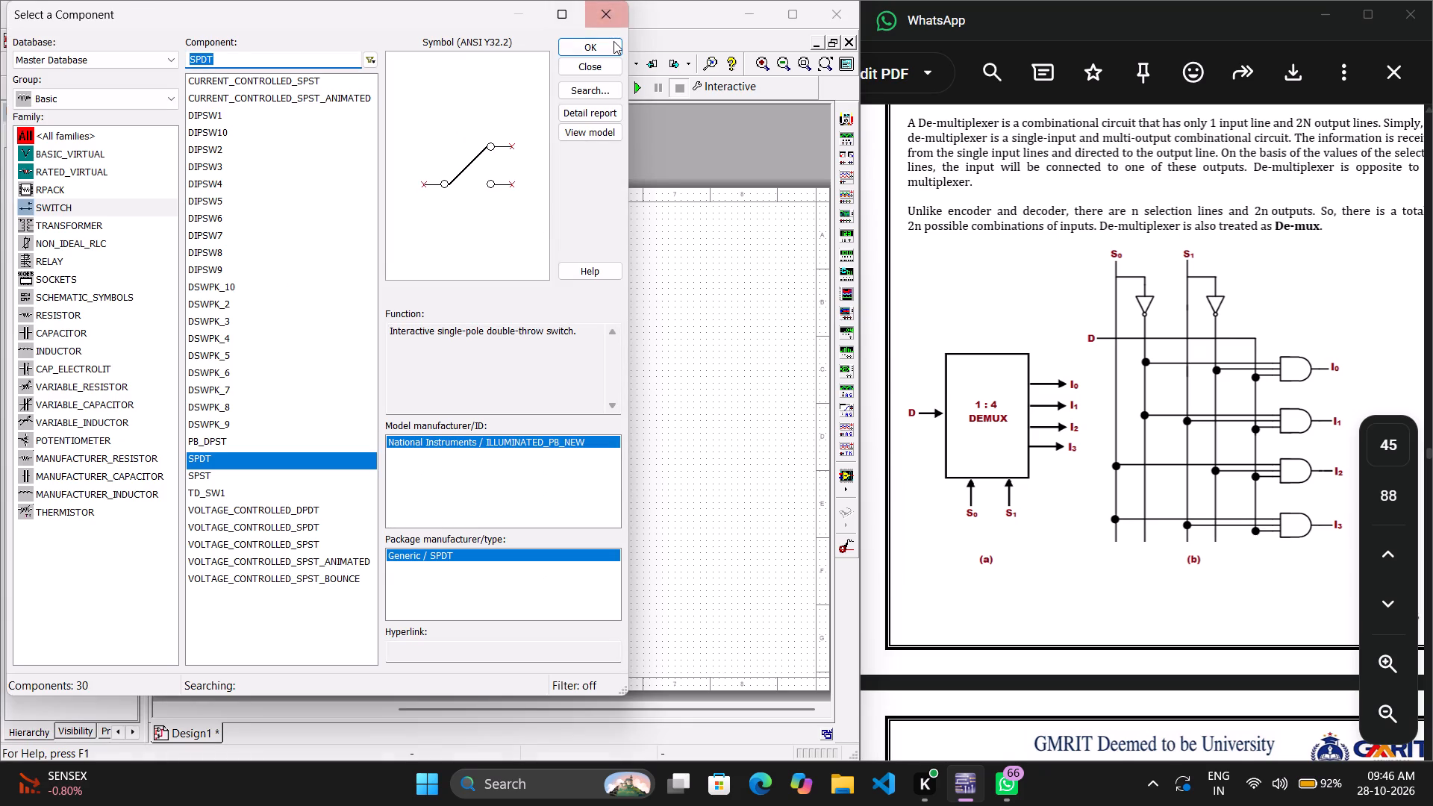
Place a second SPDT switch, rotated 180 degrees, directly below S1, and finish placing switches.
click(614, 41)
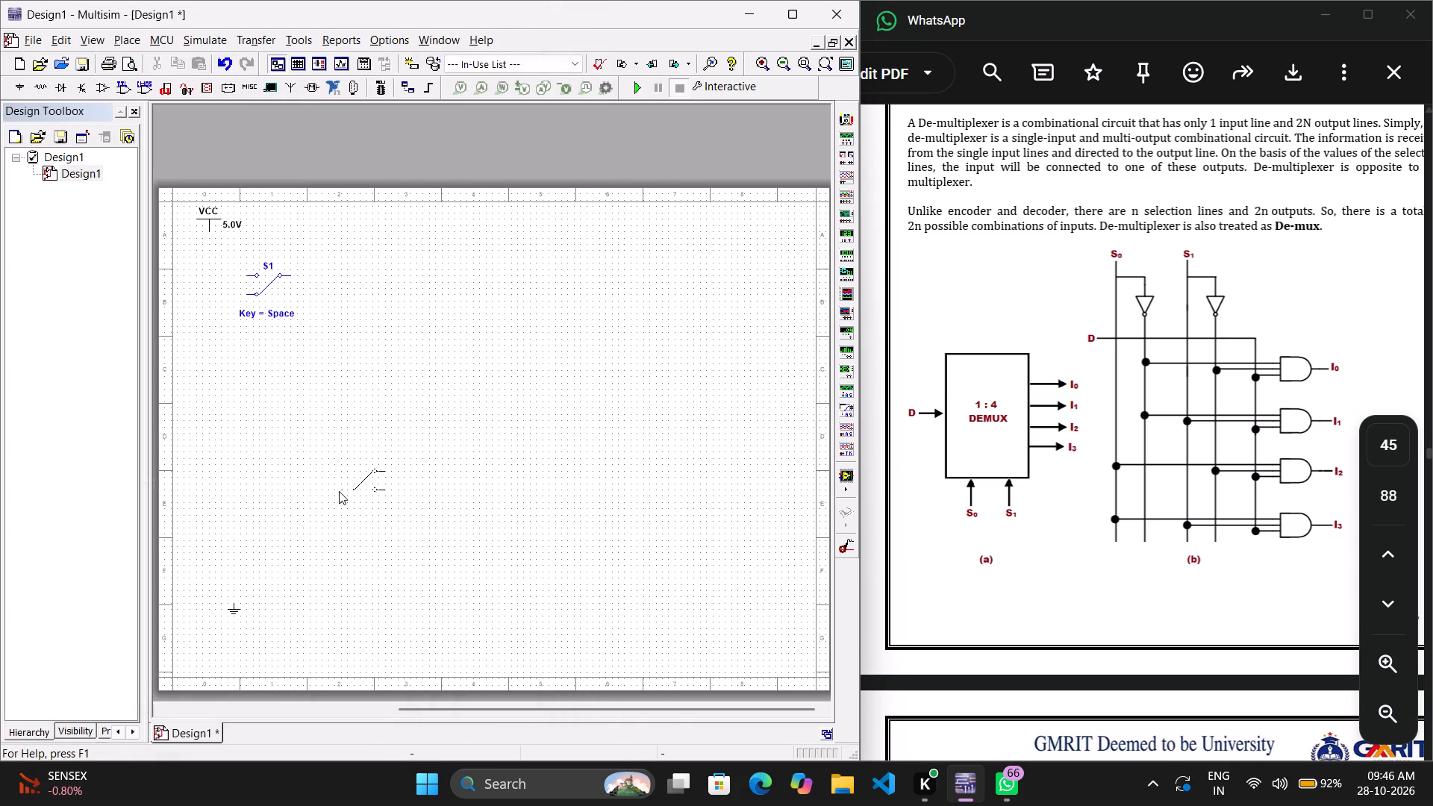
key(ctrl+r)
key(ctrl+r)
click(291, 393)
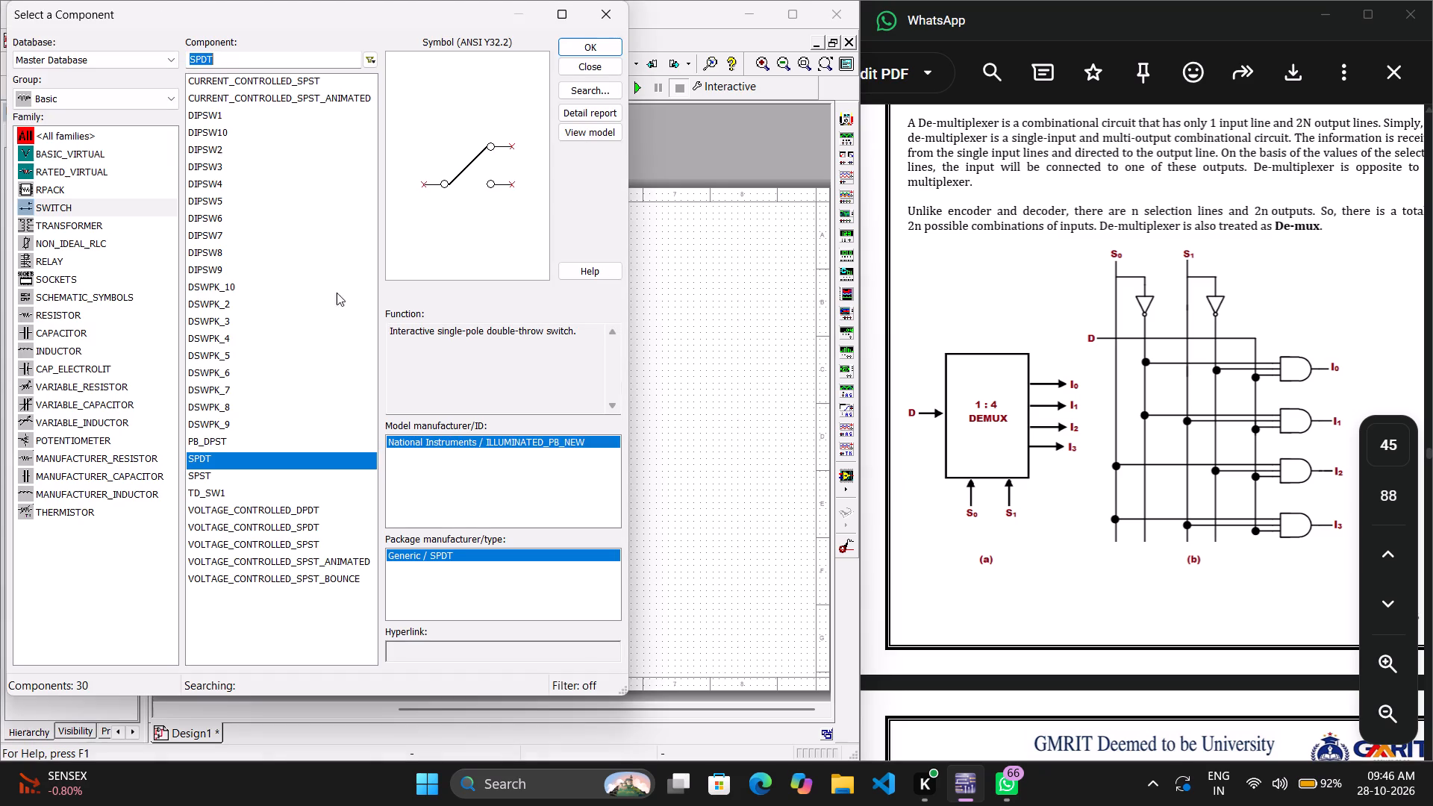
click(606, 19)
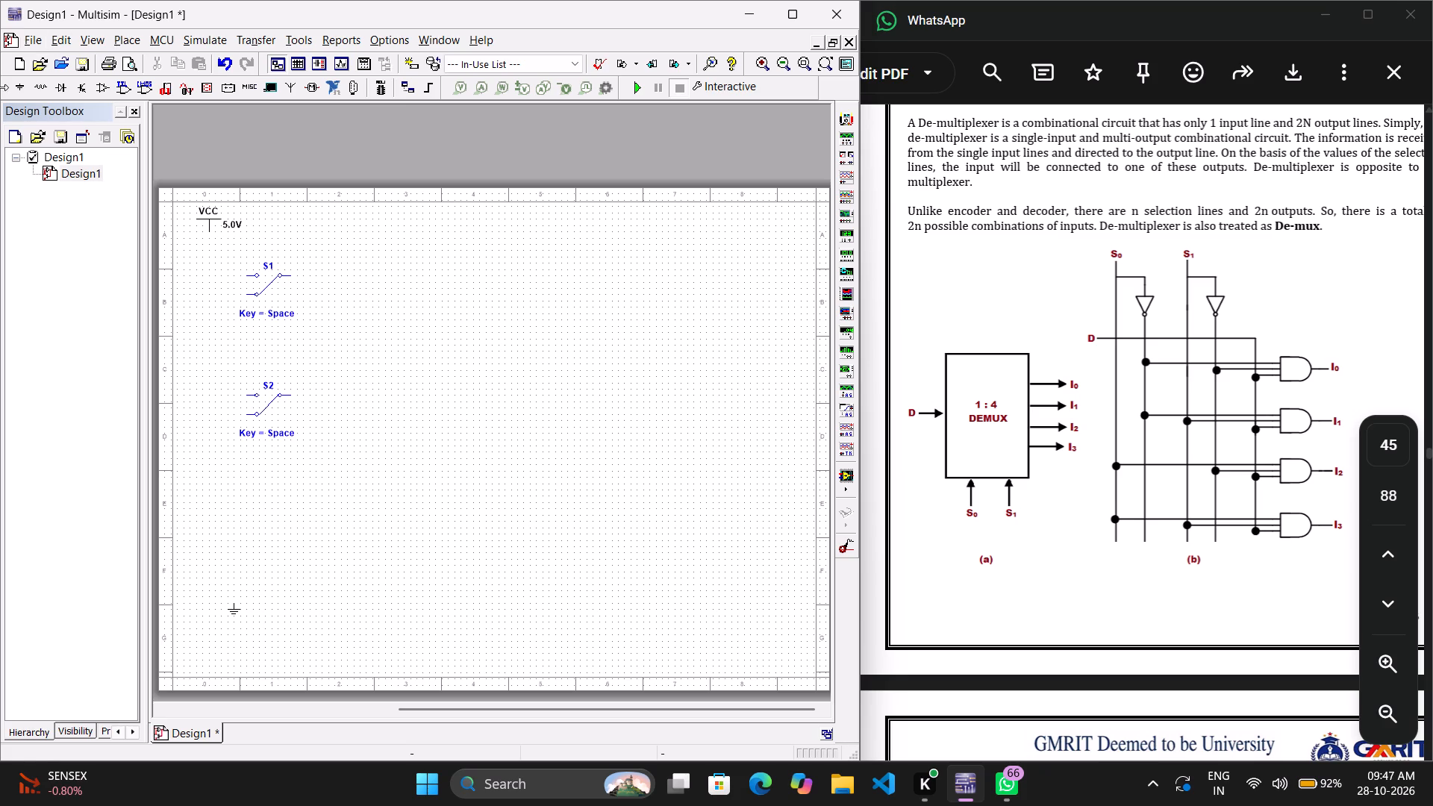
Search all component groups for "not" and place the NOT gate beside switch S1, rotated 90 degrees clockwise so it points down.
click(133, 92)
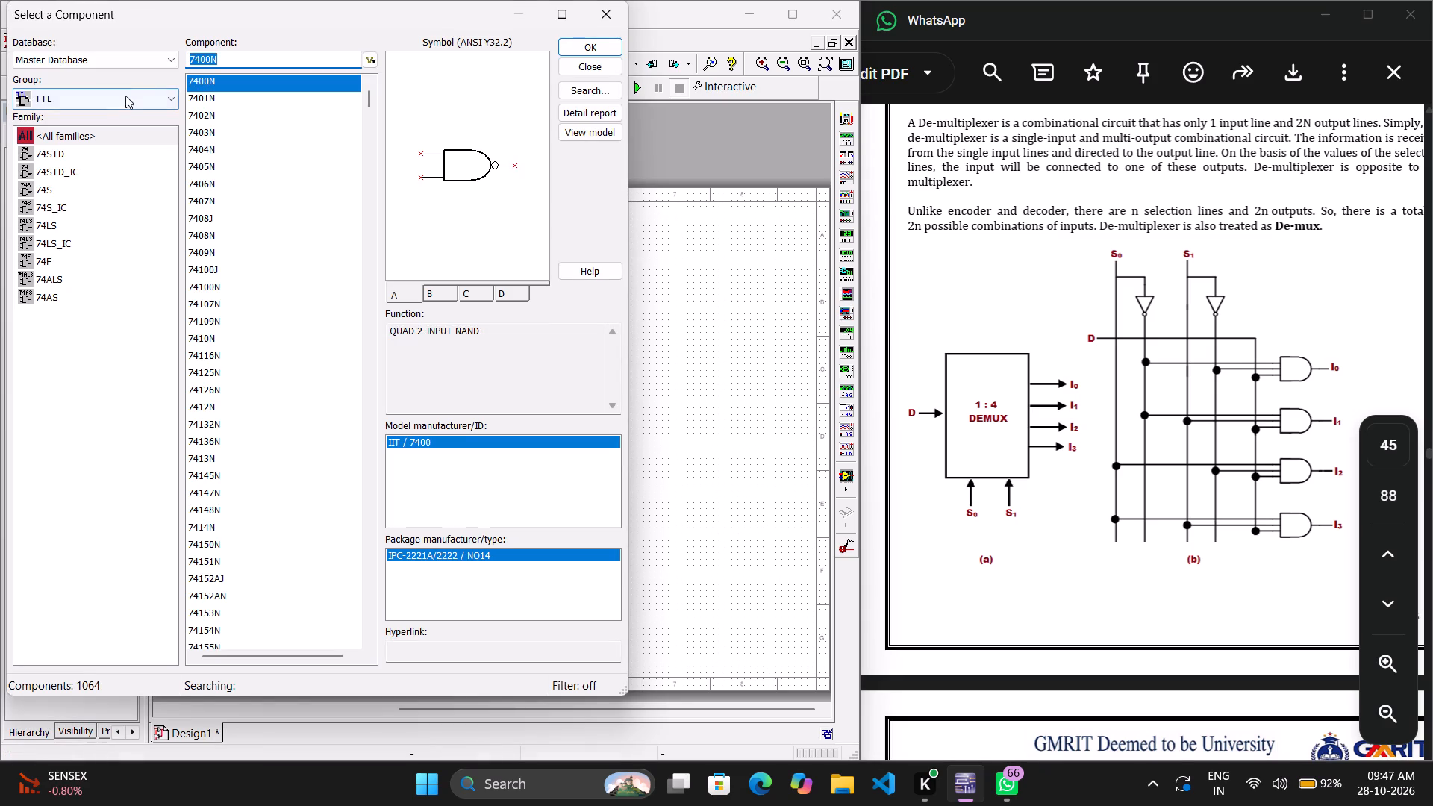
click(165, 93)
click(163, 125)
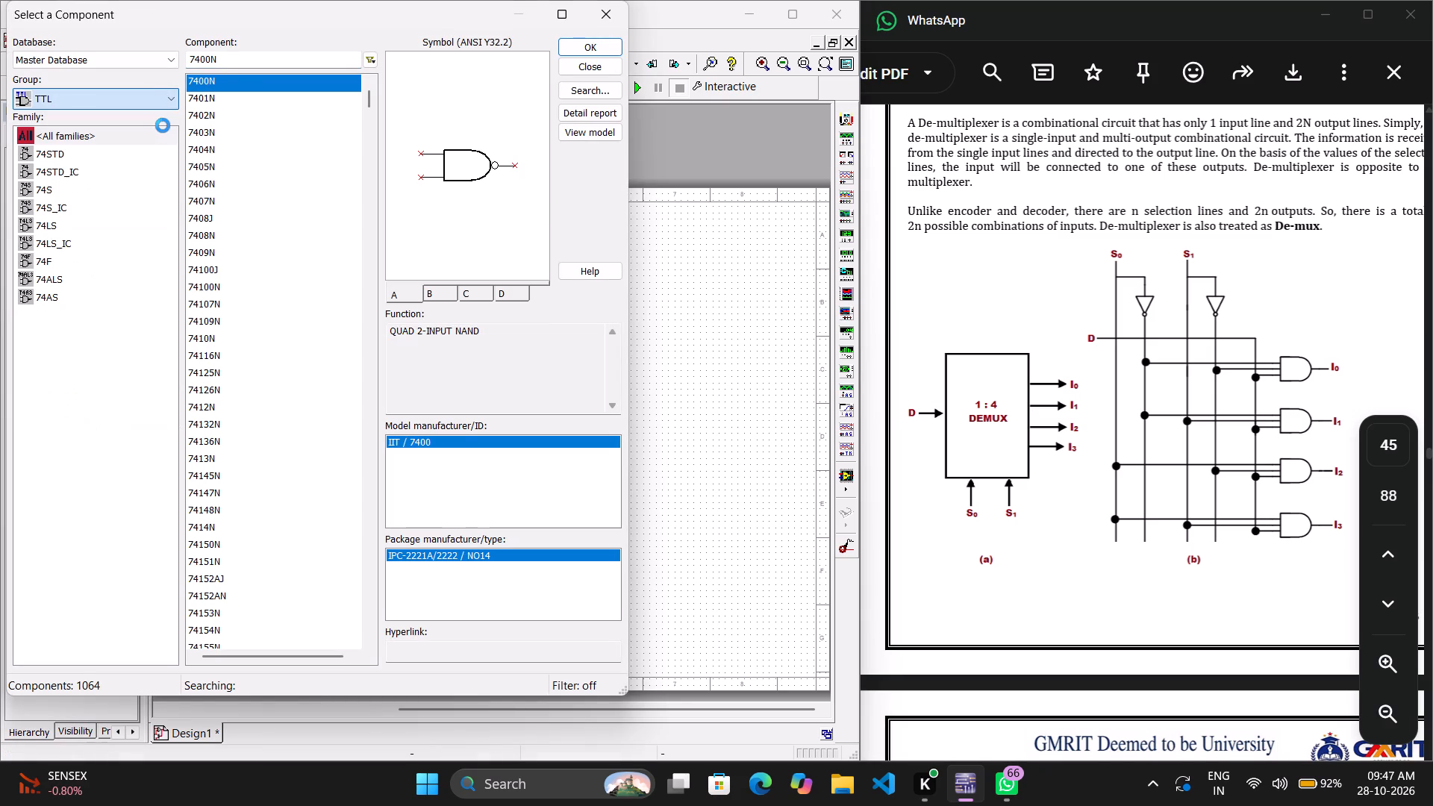
click(255, 54)
key(BackSpace)
key(BackSpace)
key(BackSpace)
key(BackSpace)
key(BackSpace)
key(BackSpace)
key(BackSpace)
key(BackSpace)
key(BackSpace)
key(BackSpace)
key(BackSpace)
key(BackSpace)
key(BackSpace)
key(BackSpace)
key(BackSpace)
key(BackSpace)
key(BackSpace)
key(BackSpace)
key(BackSpace)
key(BackSpace)
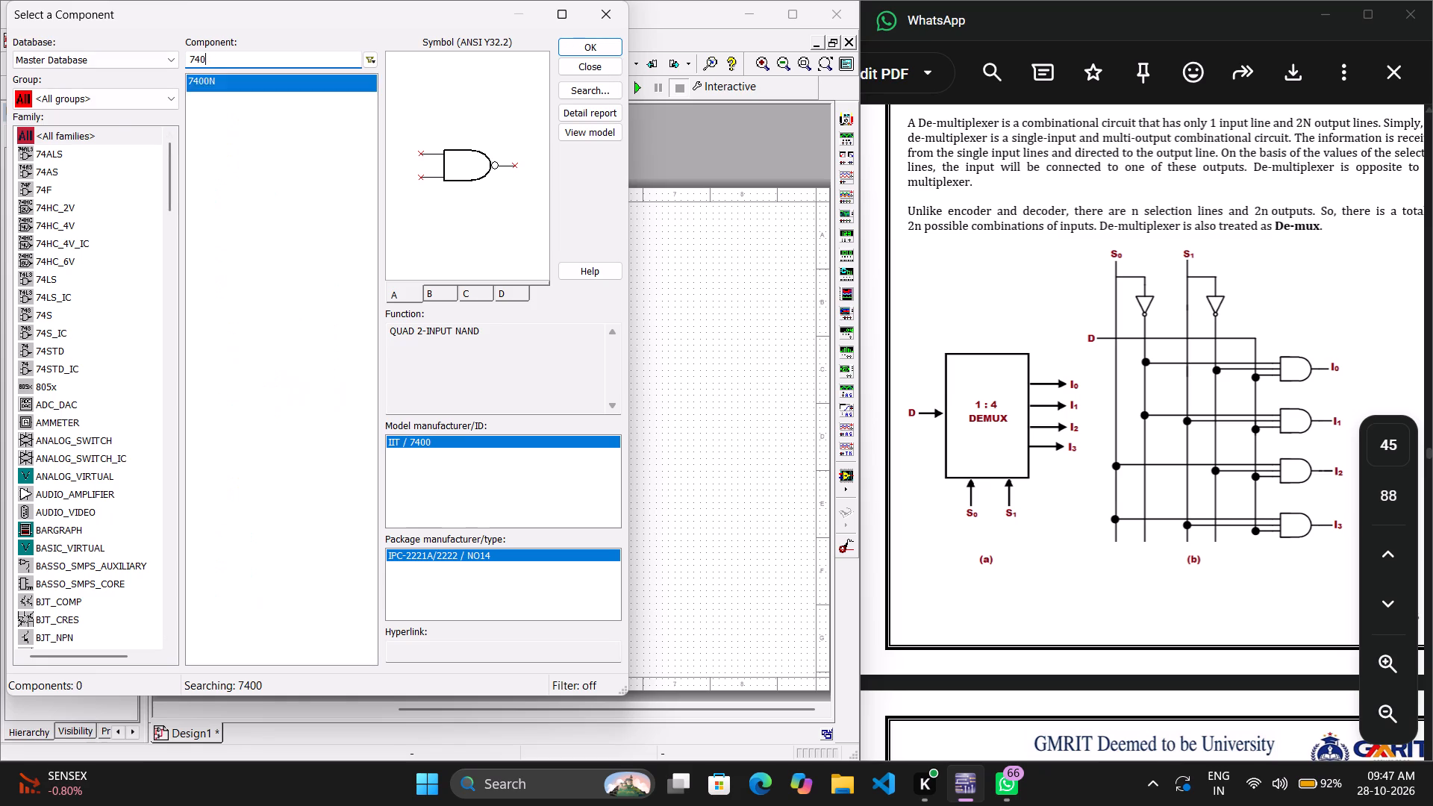
text(not)
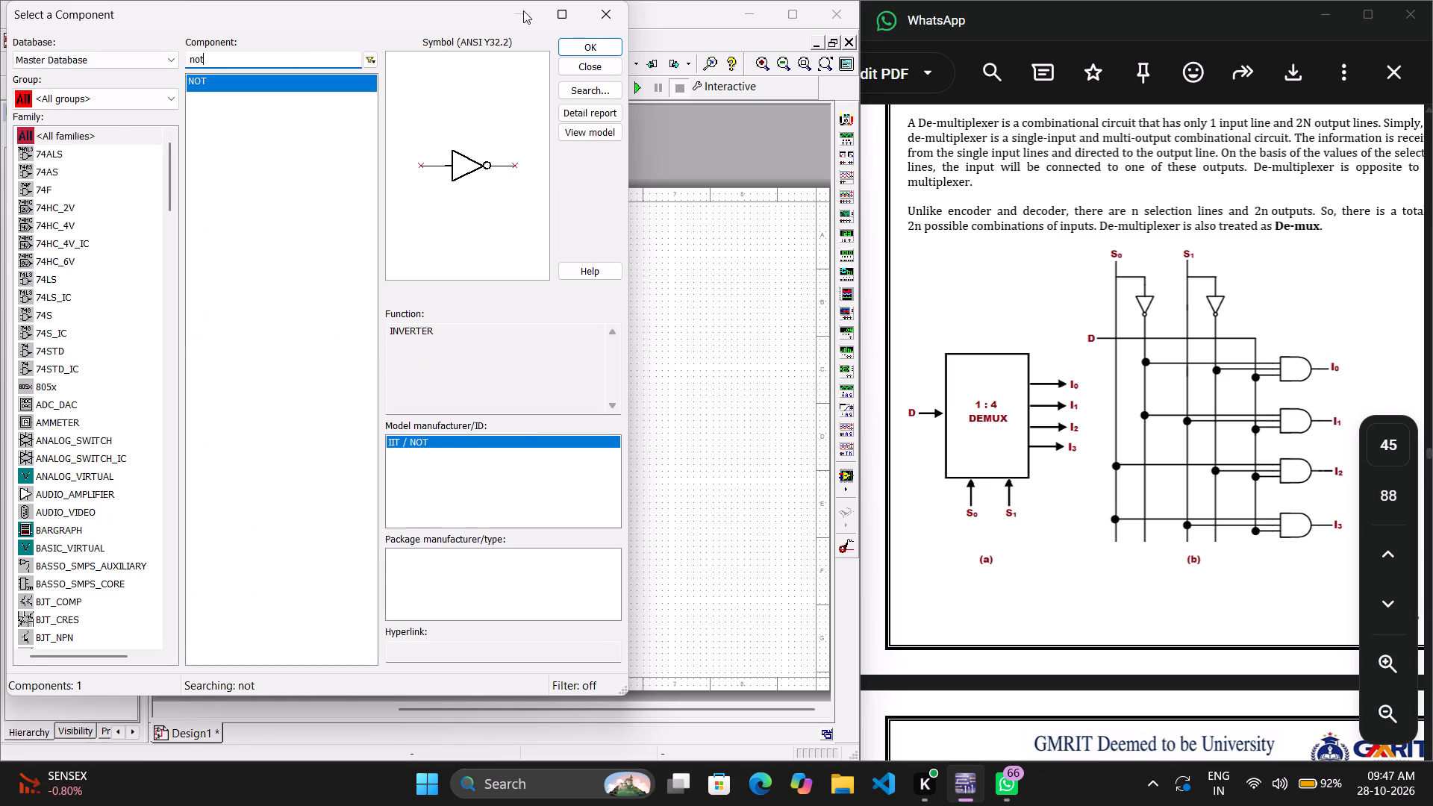
click(576, 39)
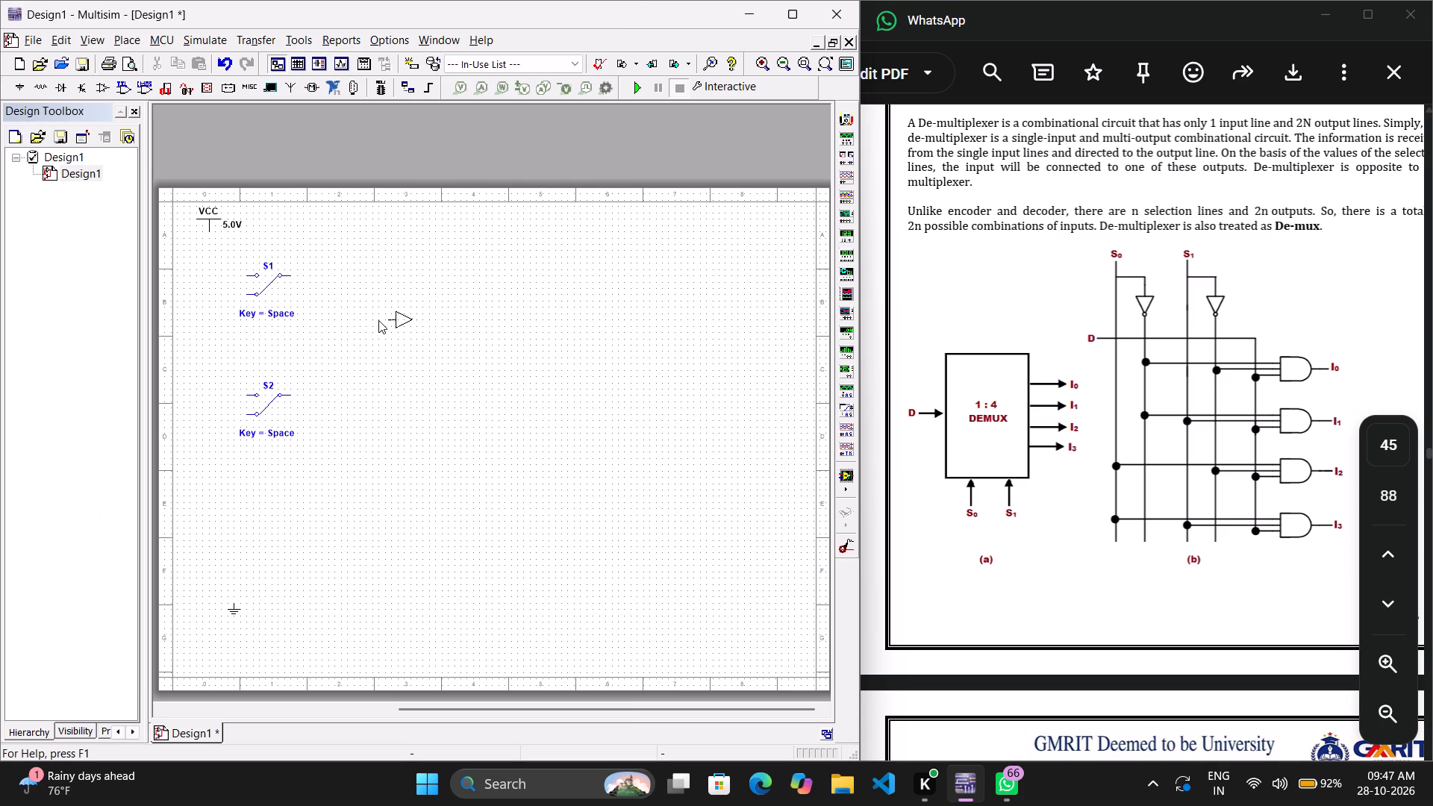
key(ctrl+r)
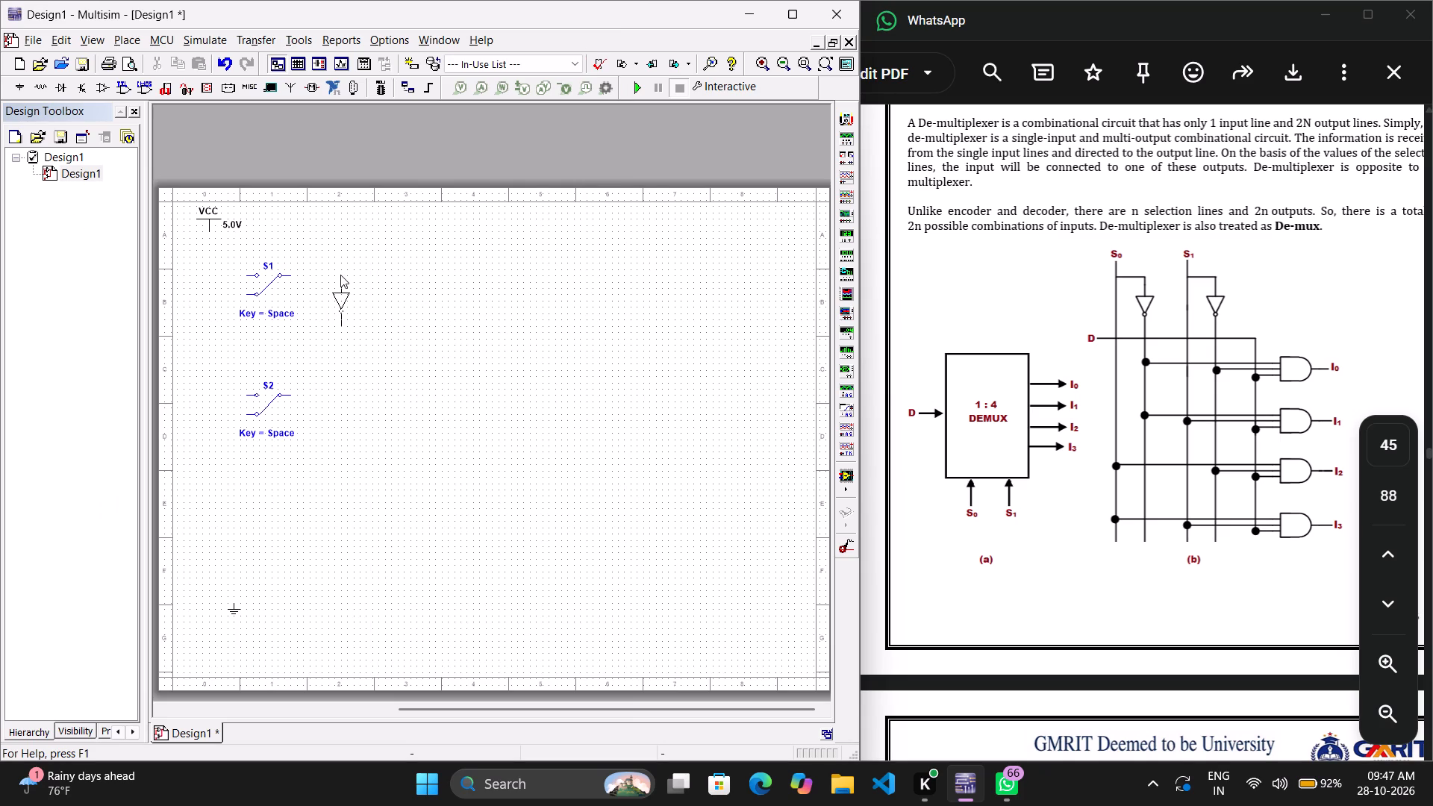
click(340, 275)
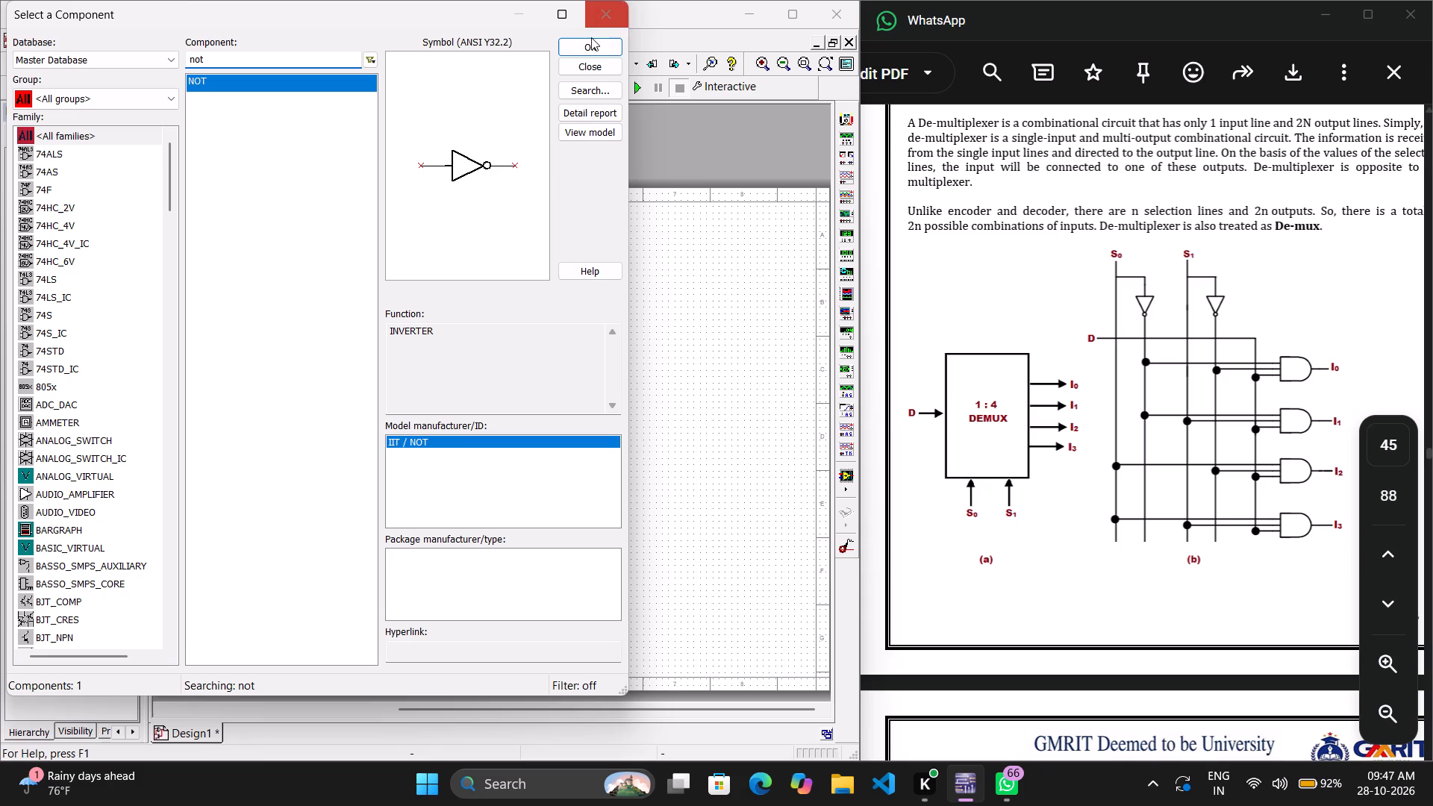
Place a second NOT gate beside switch S2, rotated 90 degrees clockwise to point down, and finish placing inverters.
click(590, 43)
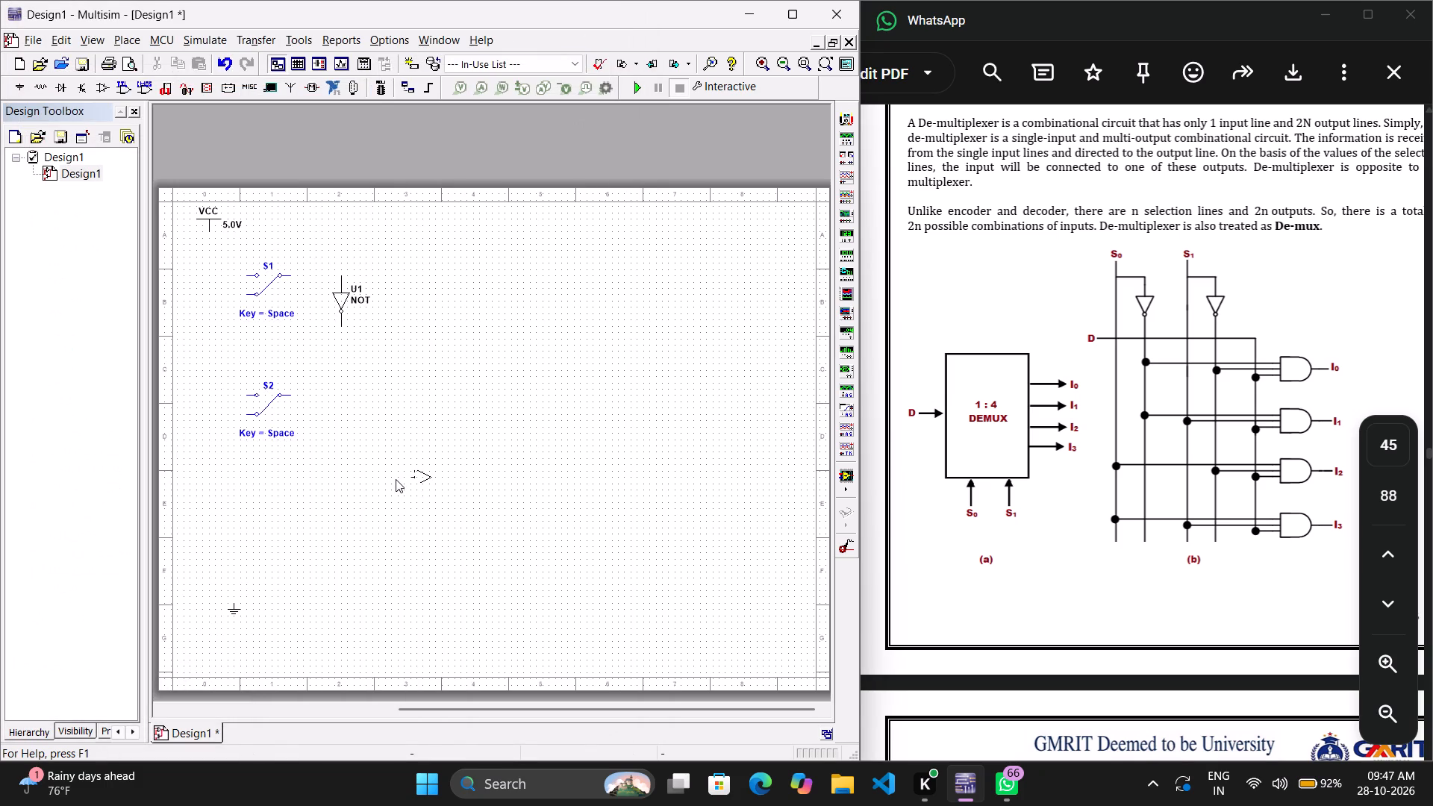
key(ctrl+r)
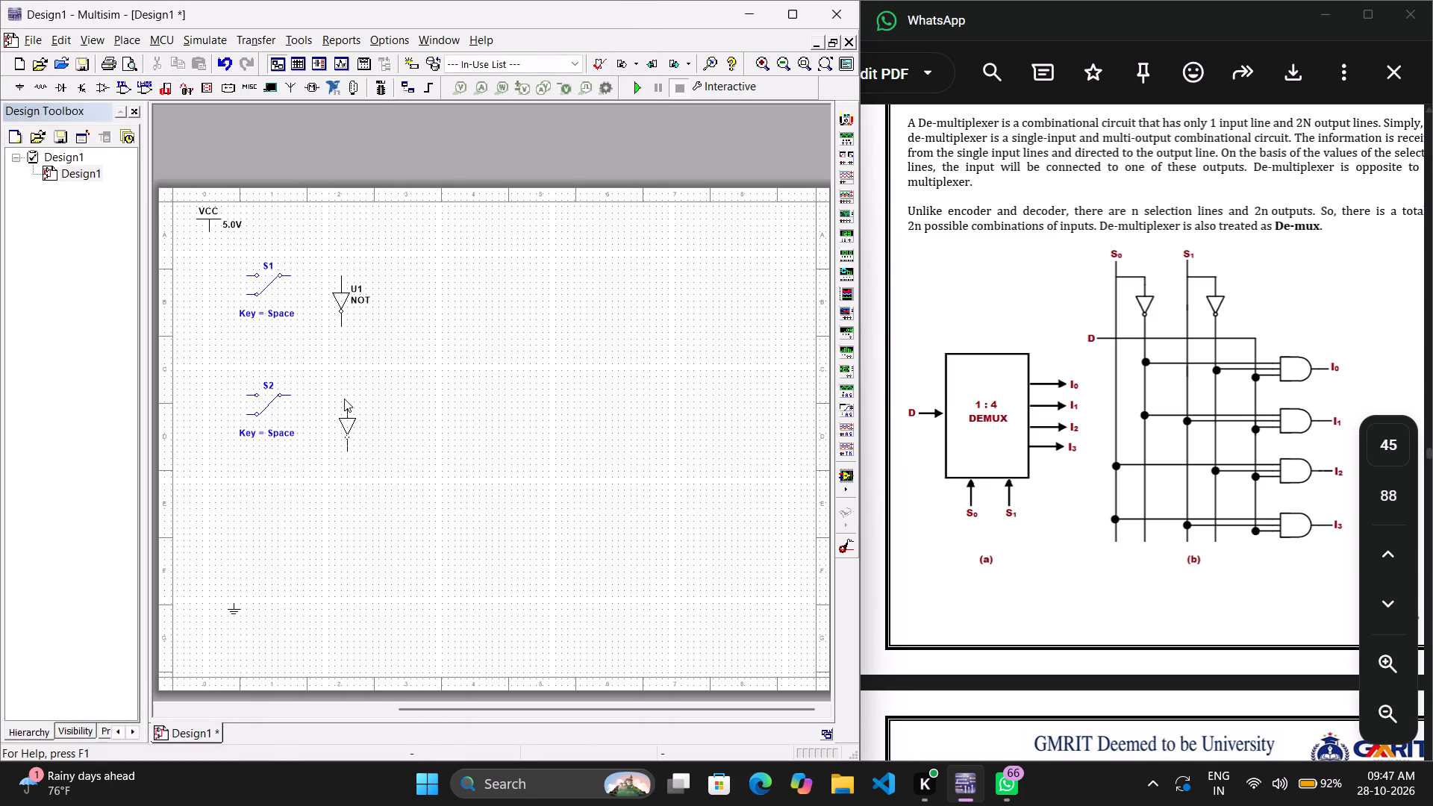
click(343, 399)
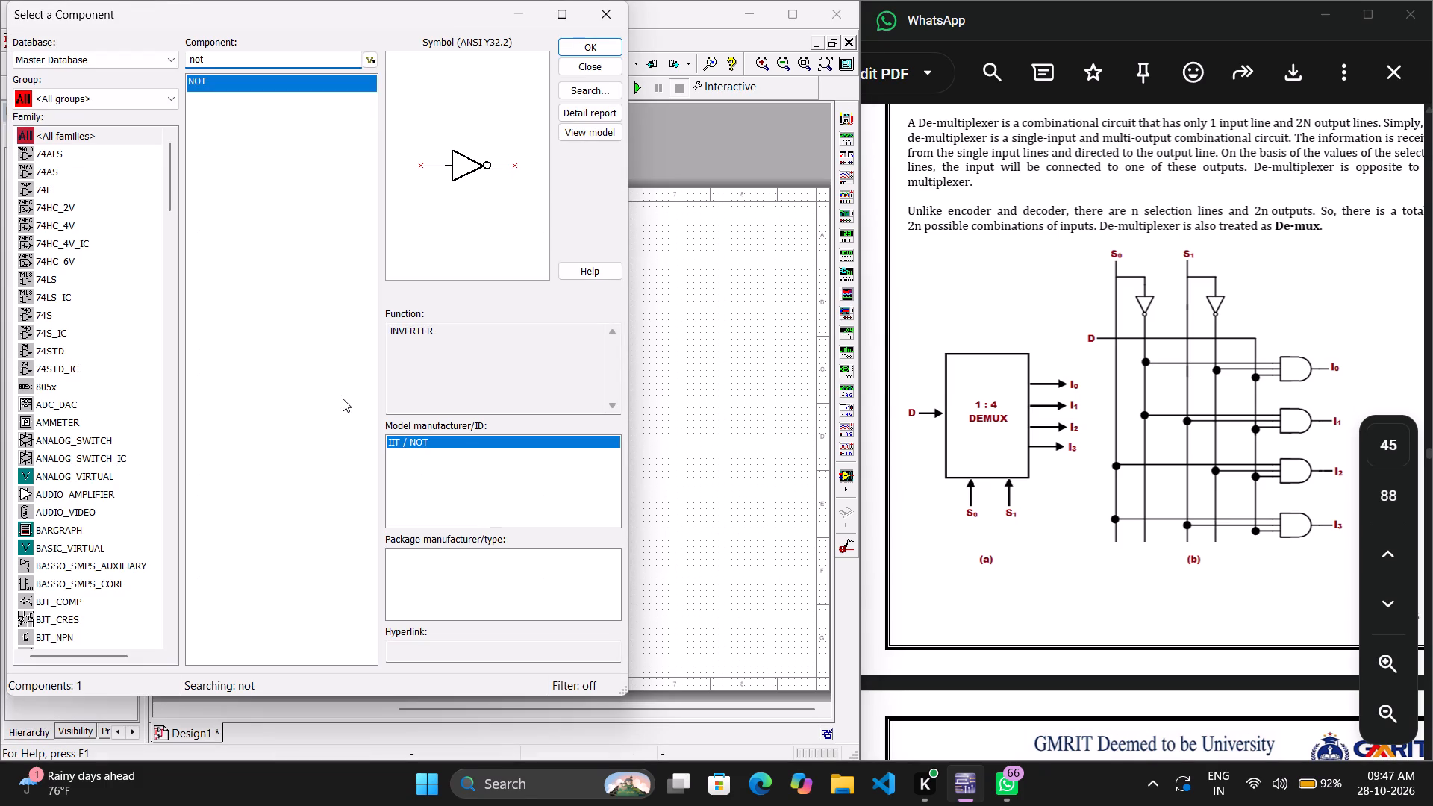
click(616, 7)
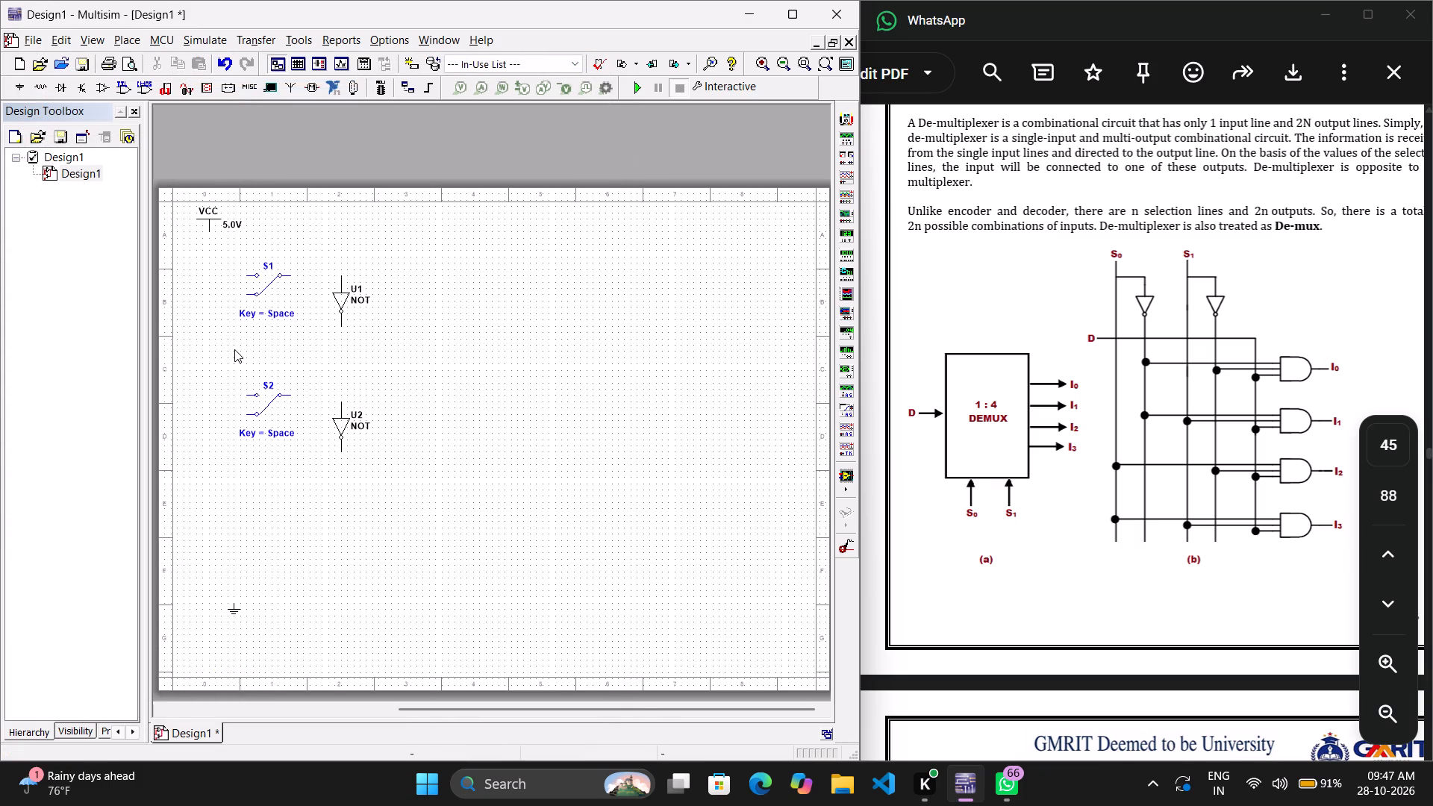
Toggle switch S1 to its upper contact and wire its common terminal to the input of NOT gate U1.
click(265, 289)
drag(290, 278, 339, 269)
drag(339, 269, 340, 281)
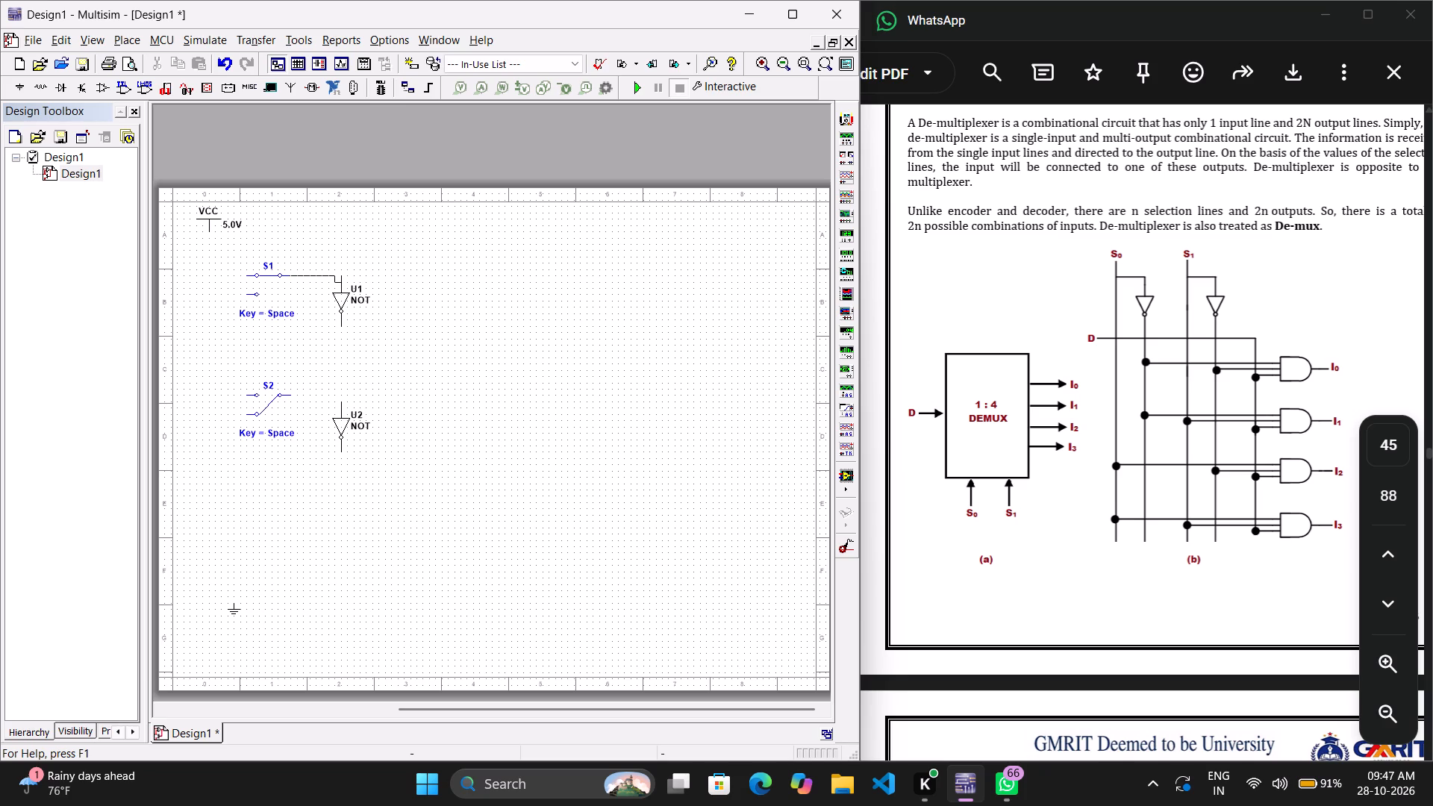
click(340, 281)
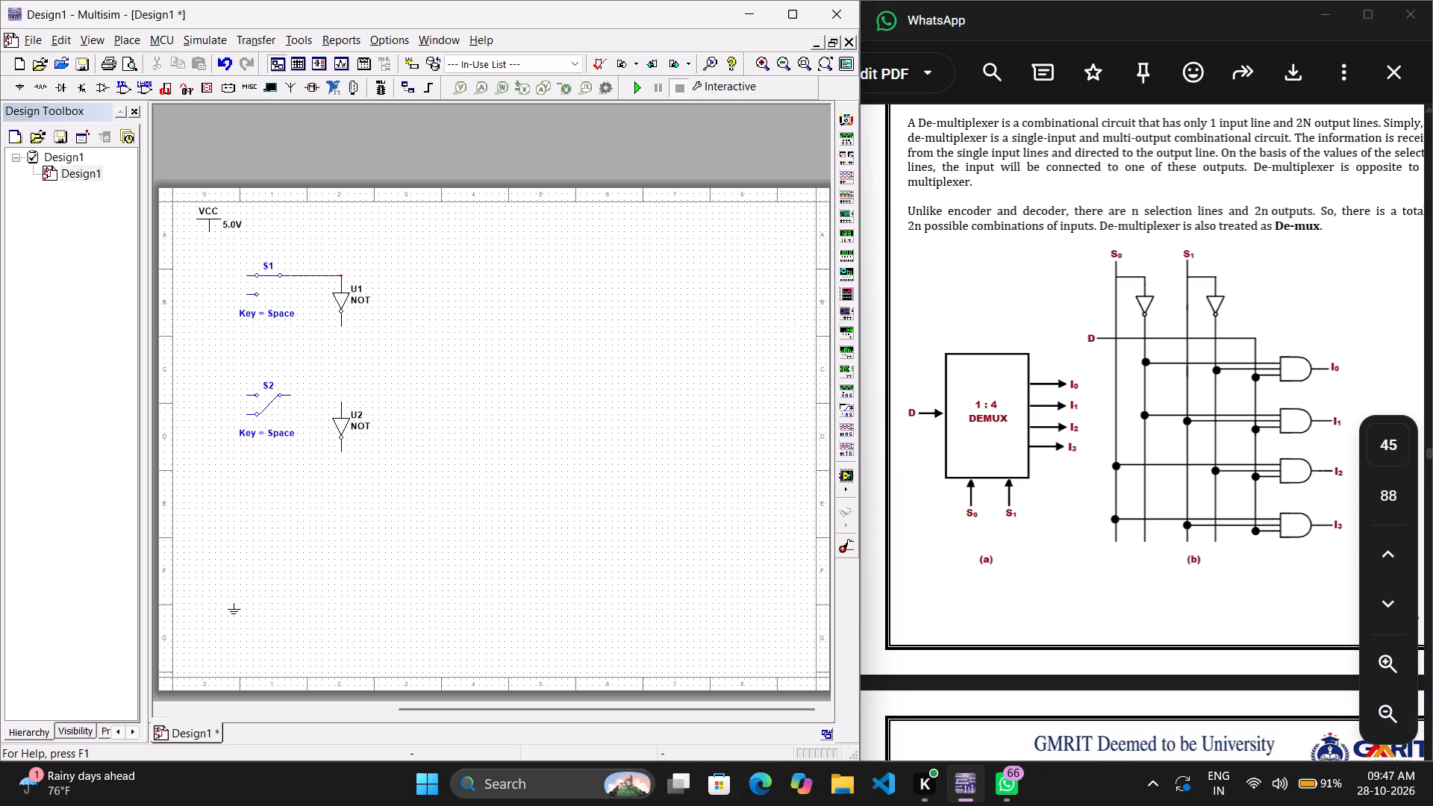
click(341, 276)
Wire the common terminal of switch S2 to the input of NOT gate U2.
drag(291, 396, 338, 396)
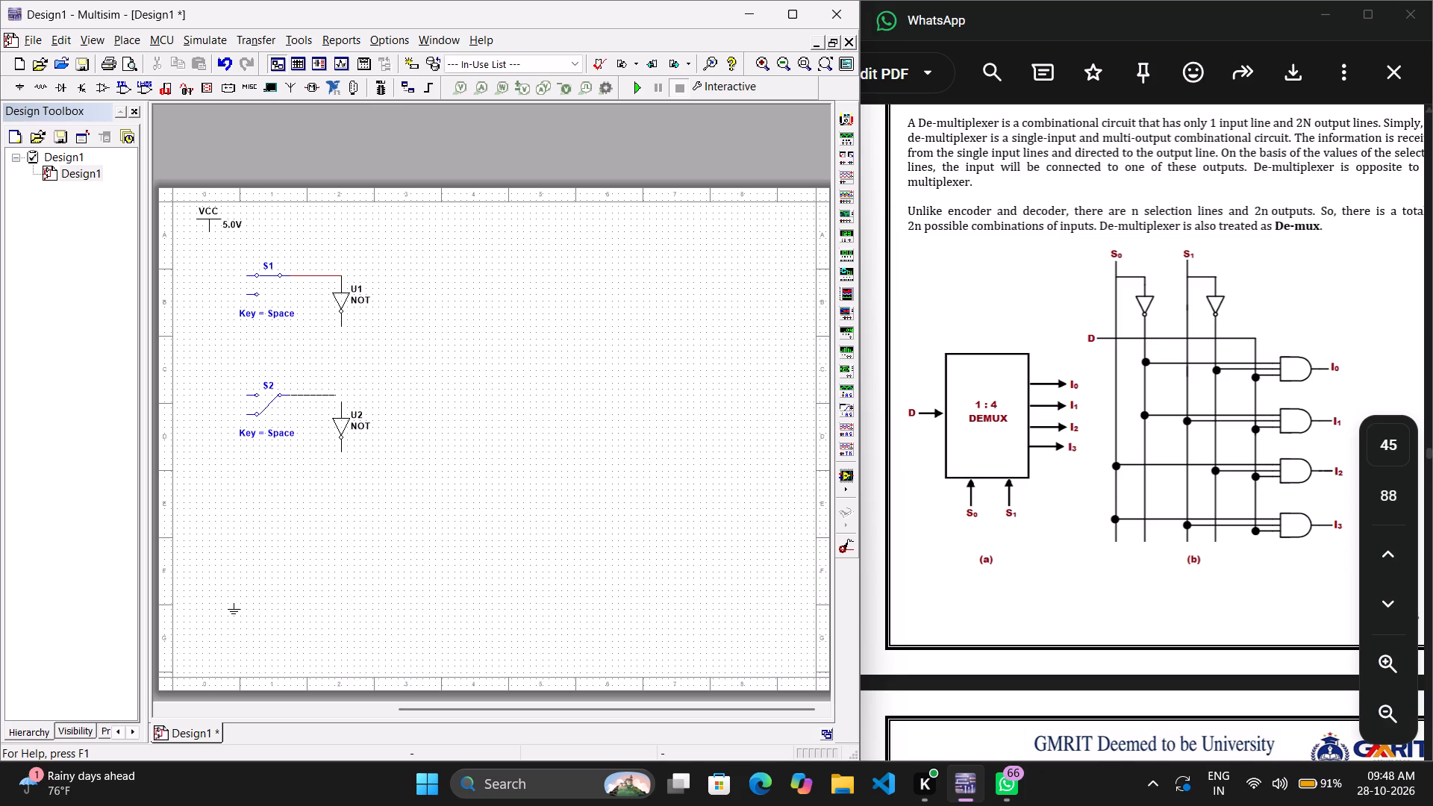
drag(338, 396, 339, 404)
click(339, 404)
Search all component groups of the master database for "and".
click(142, 84)
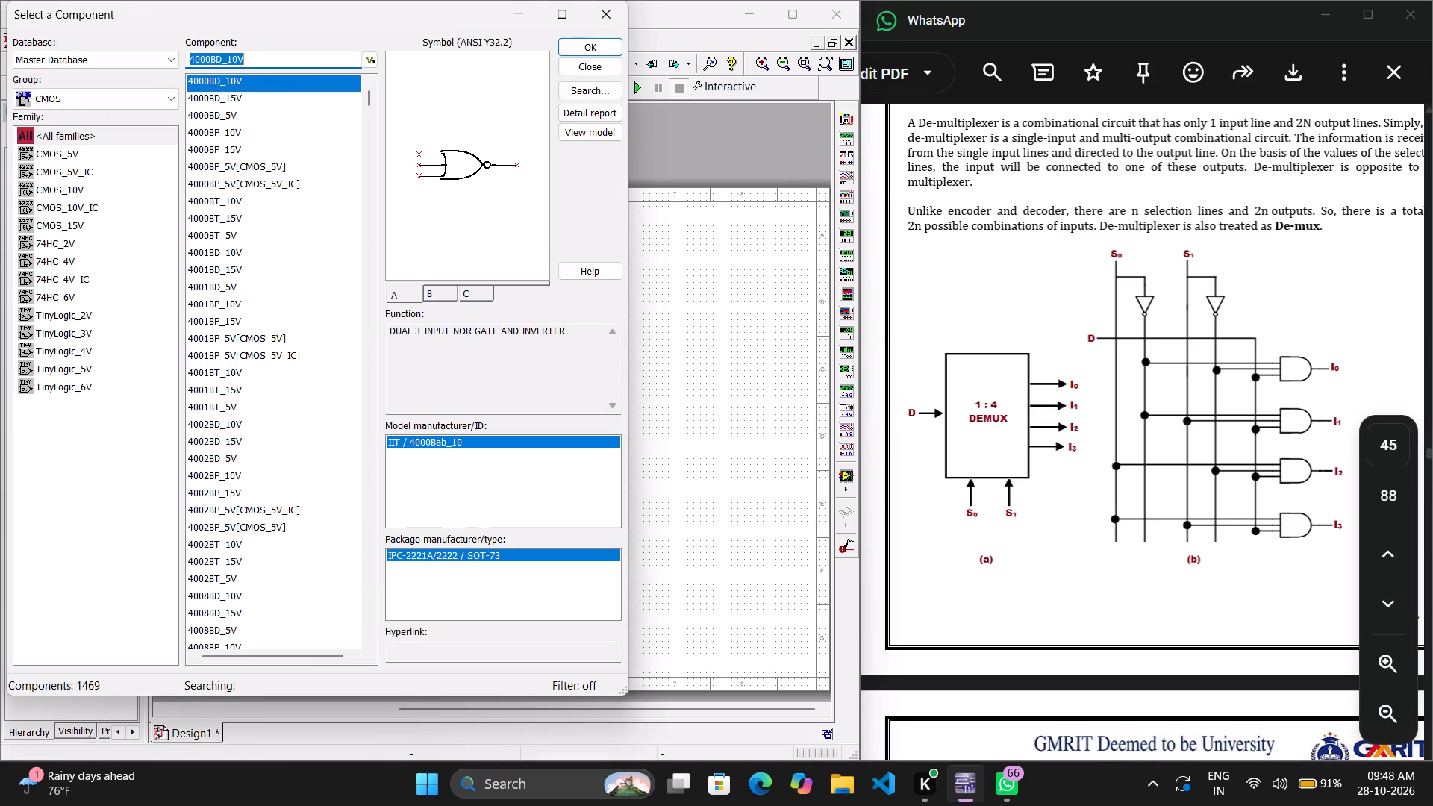
key(BackSpace)
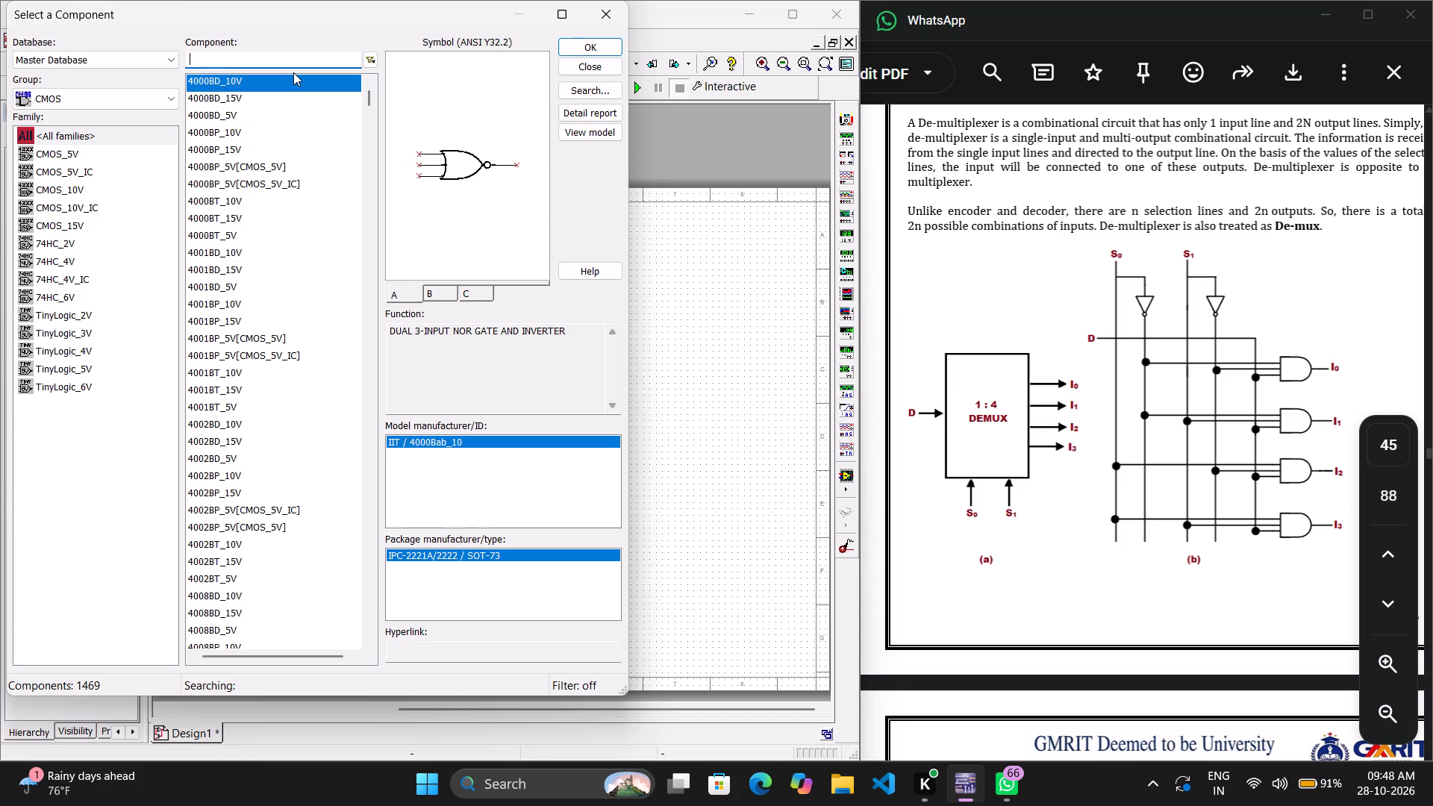
text(and)
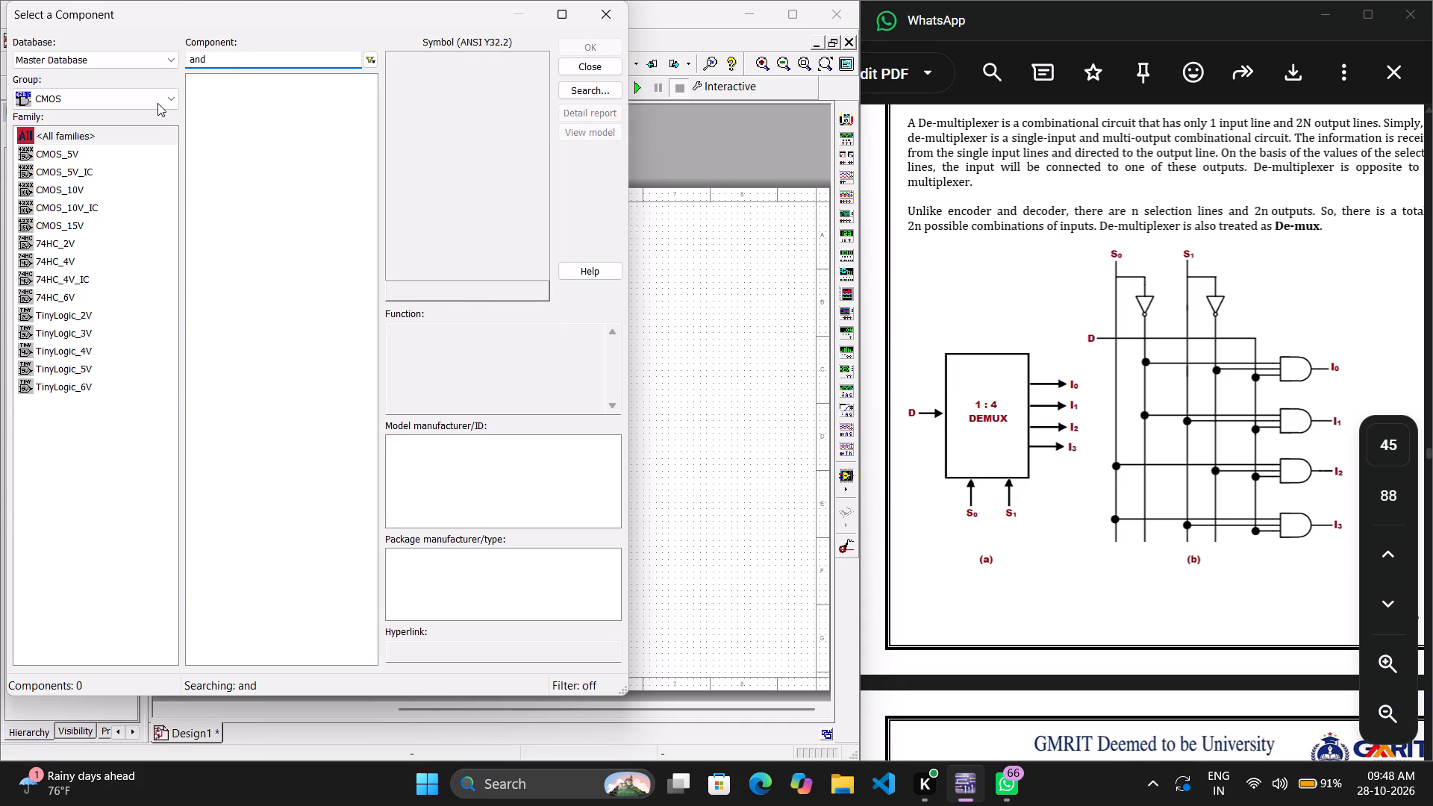
click(161, 81)
click(161, 81)
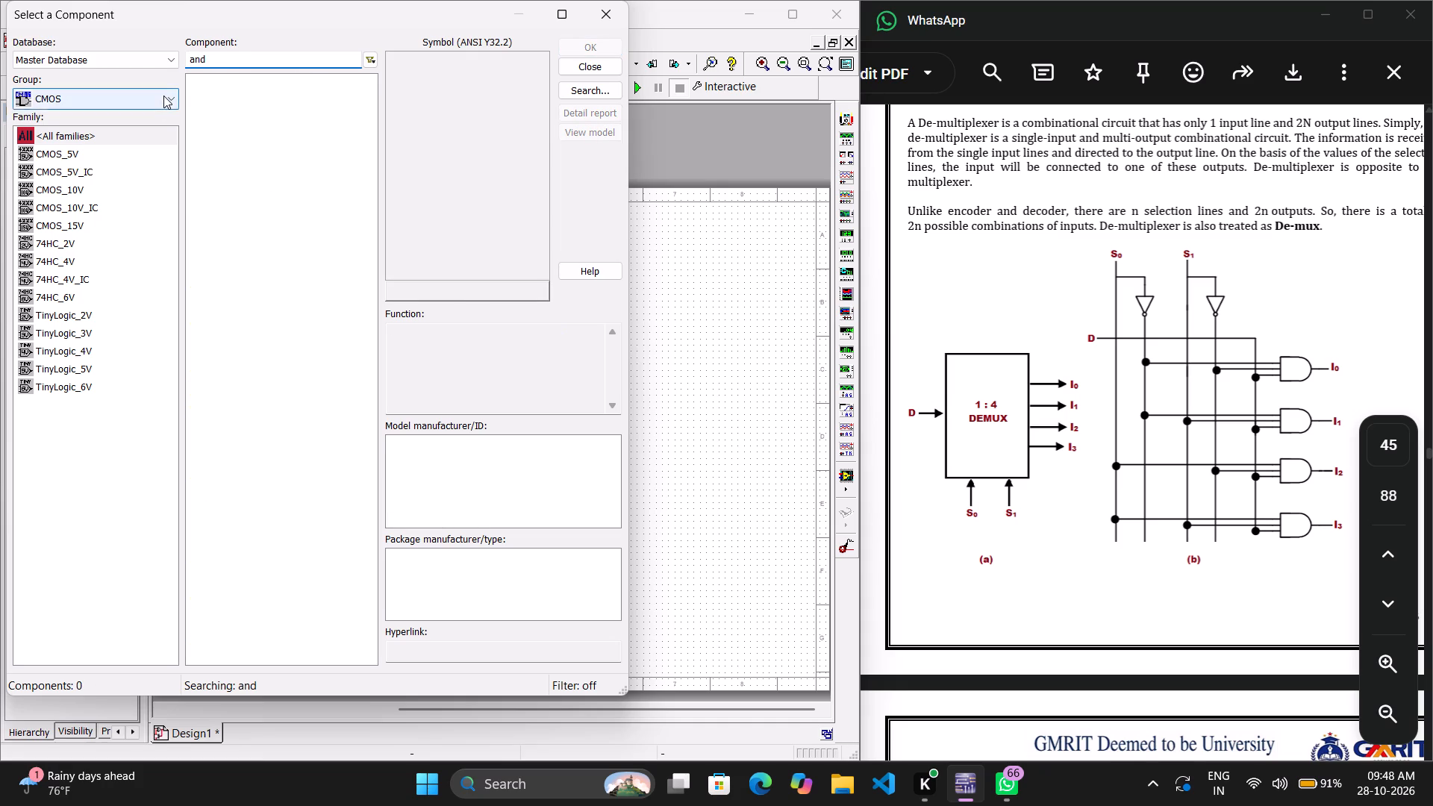
click(163, 96)
click(157, 104)
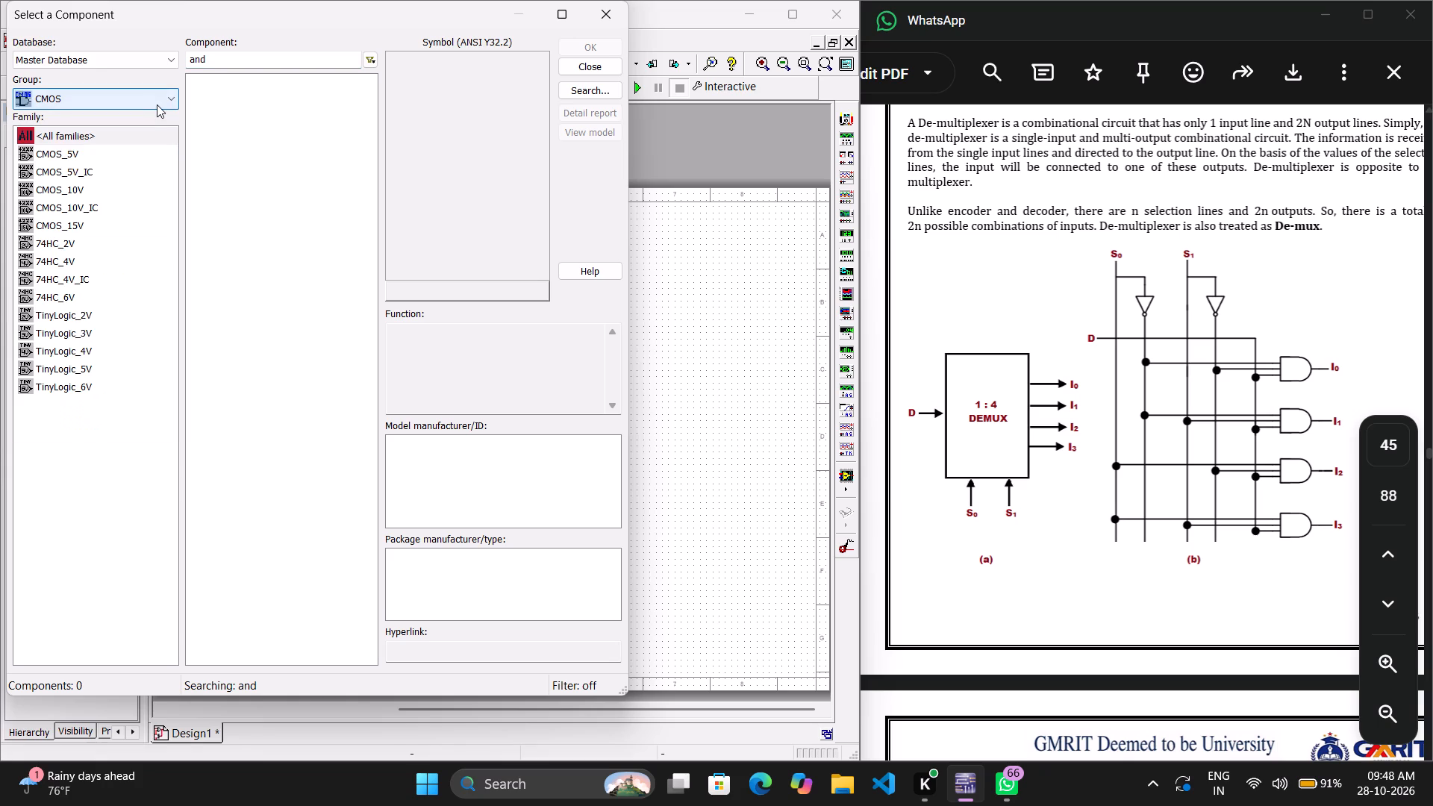
click(172, 94)
click(158, 125)
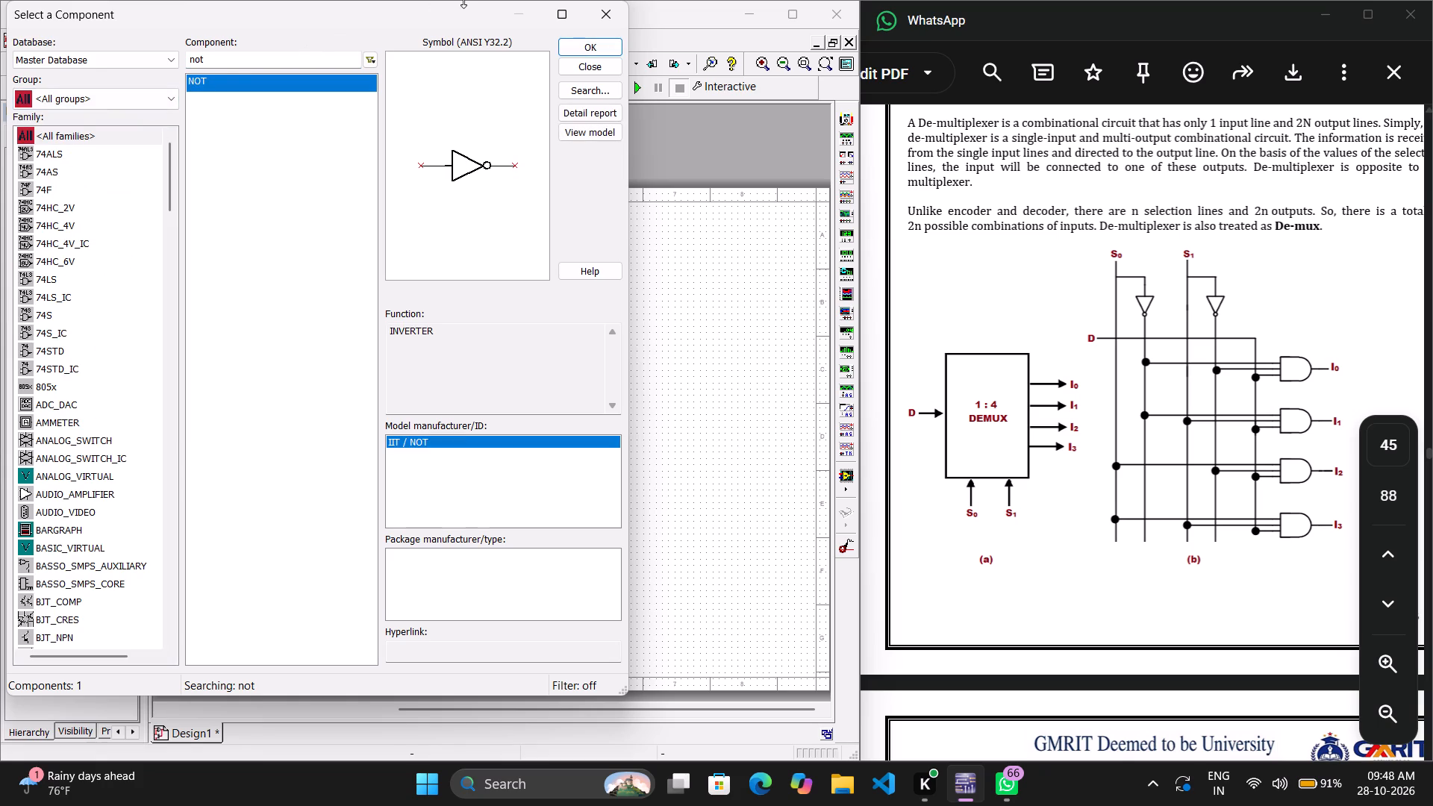
key(BackSpace)
click(309, 54)
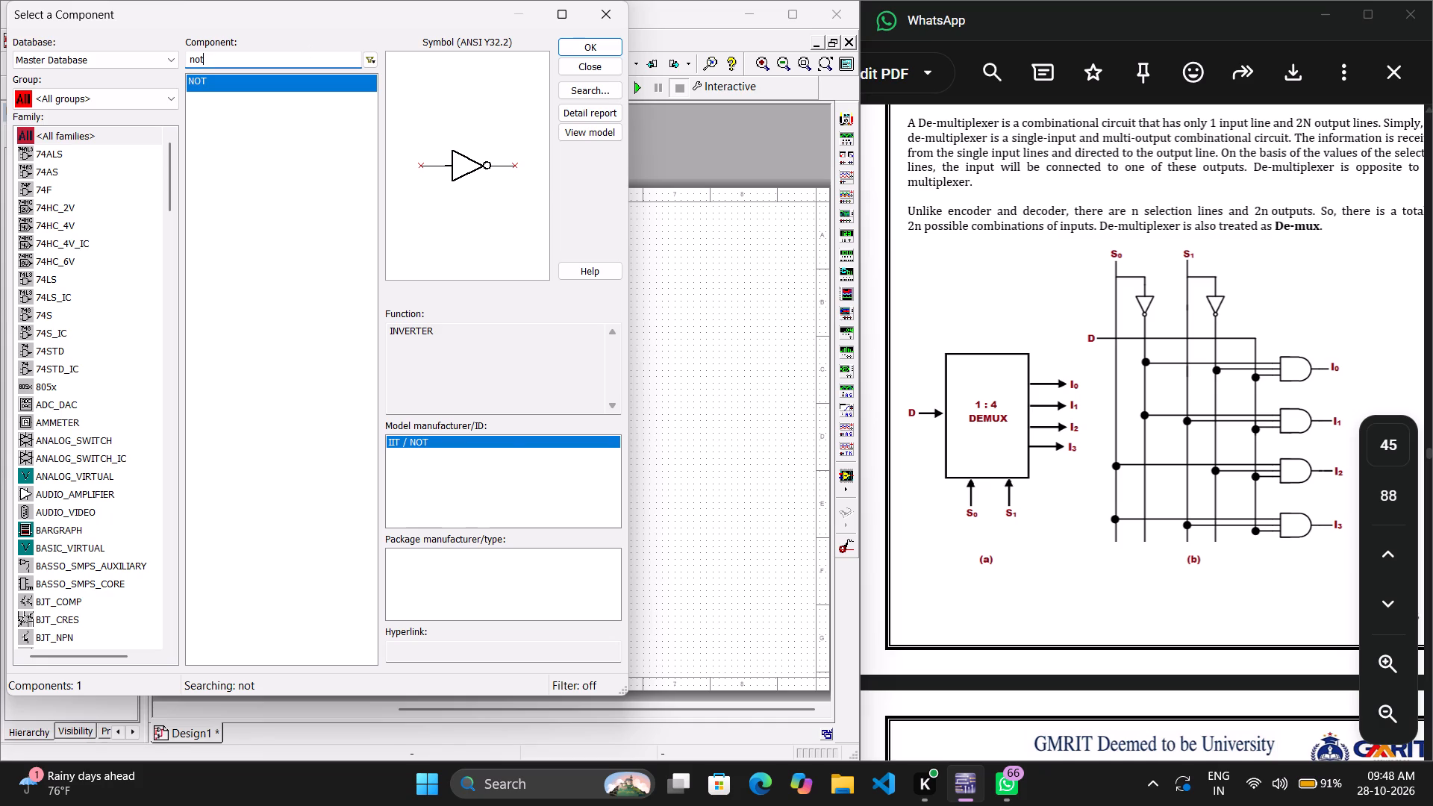
key(BackSpace)
key(BackSpace)
key(BackSpace)
key(BackSpace)
key(BackSpace)
key(BackSpace)
key(BackSpace)
key(BackSpace)
key(BackSpace)
key(BackSpace)
key(BackSpace)
key(BackSpace)
key(BackSpace)
key(BackSpace)
key(BackSpace)
key(BackSpace)
key(BackSpace)
key(BackSpace)
key(BackSpace)
key(BackSpace)
key(BackSpace)
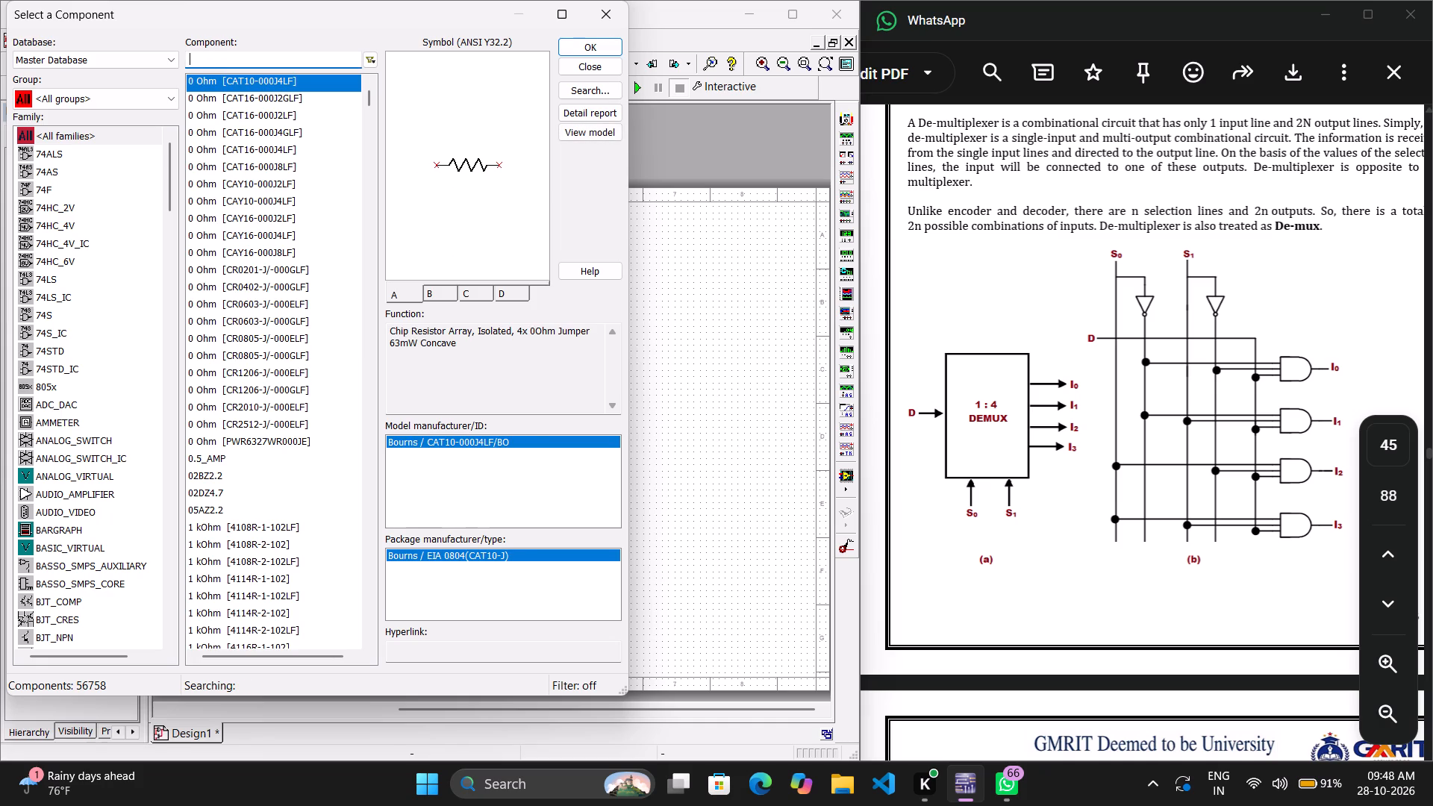
text(and)
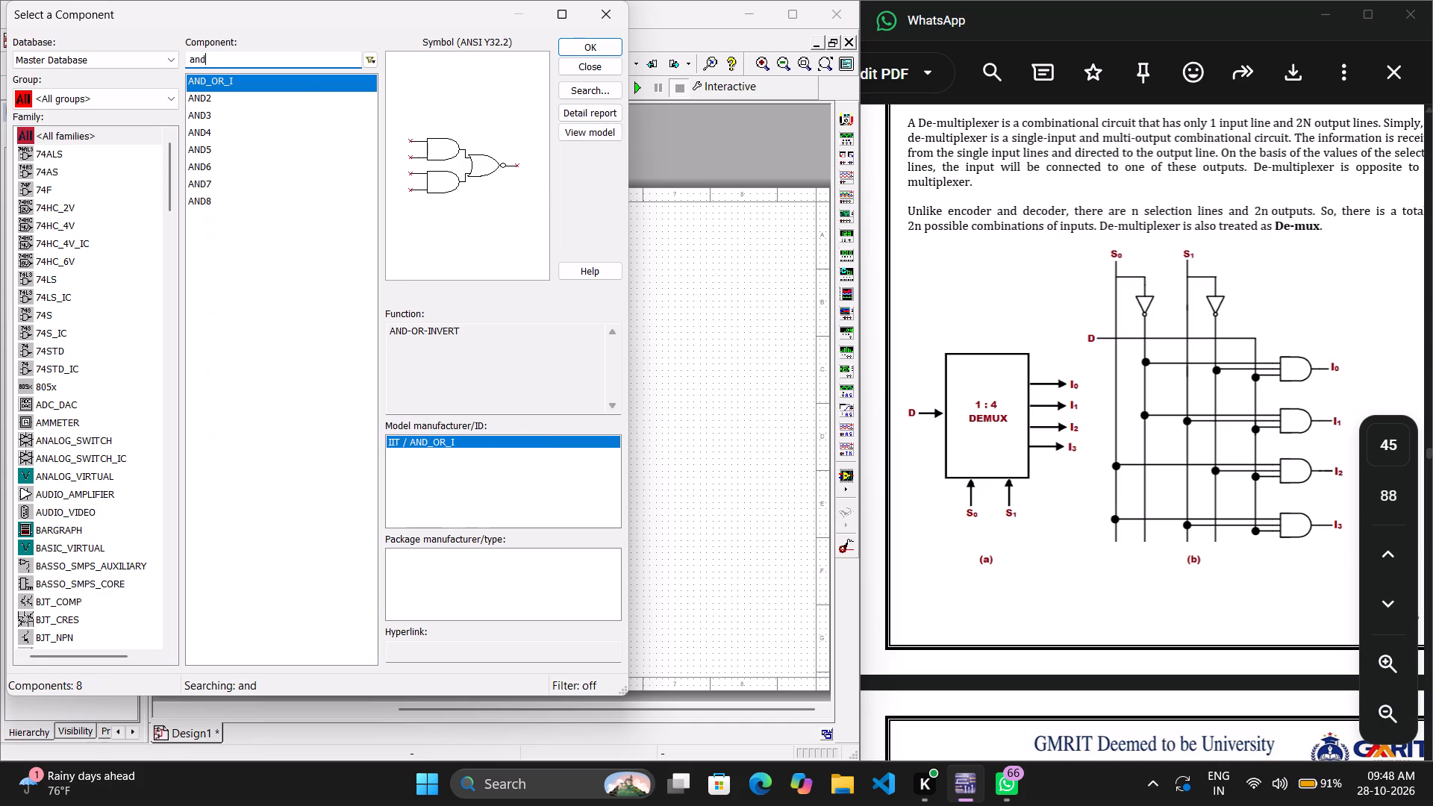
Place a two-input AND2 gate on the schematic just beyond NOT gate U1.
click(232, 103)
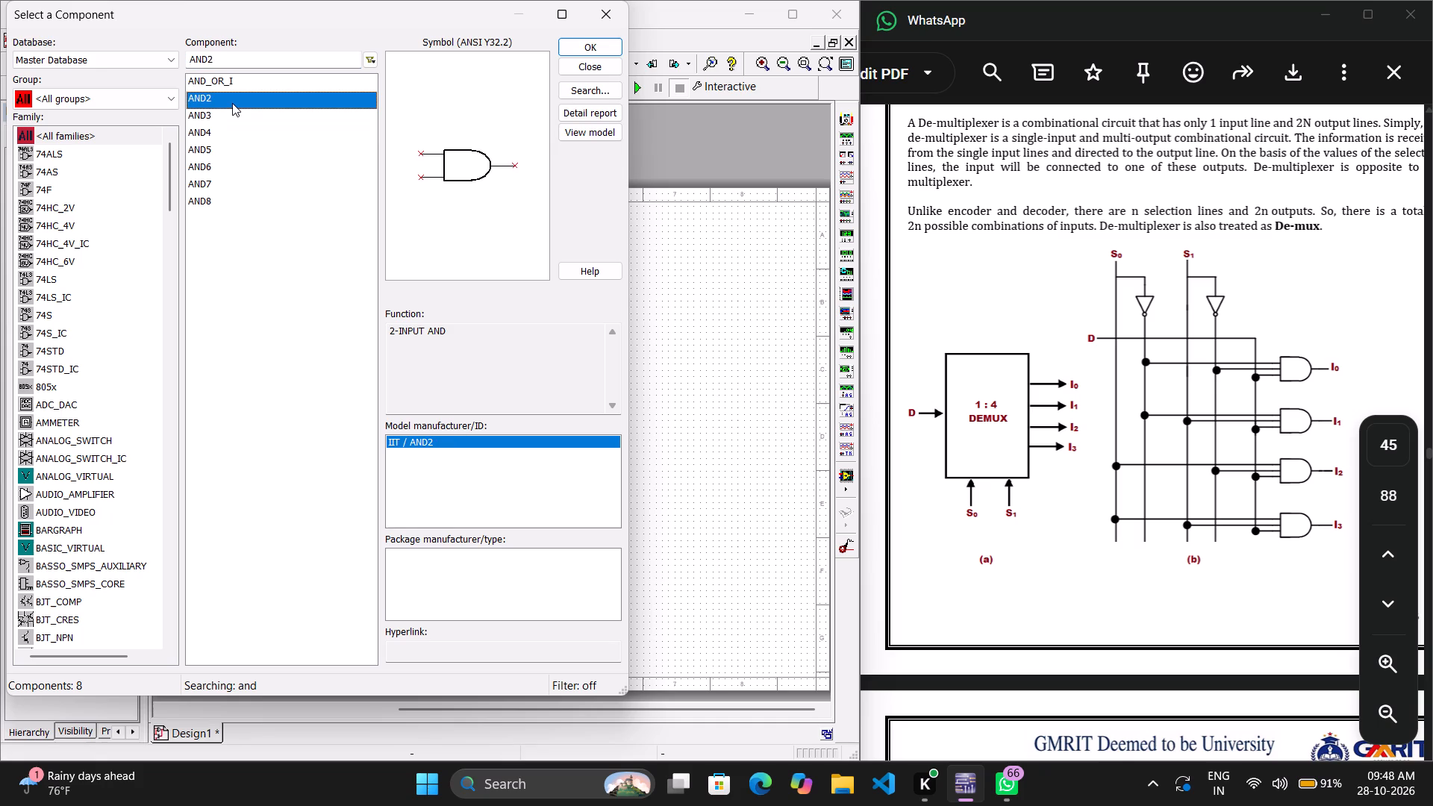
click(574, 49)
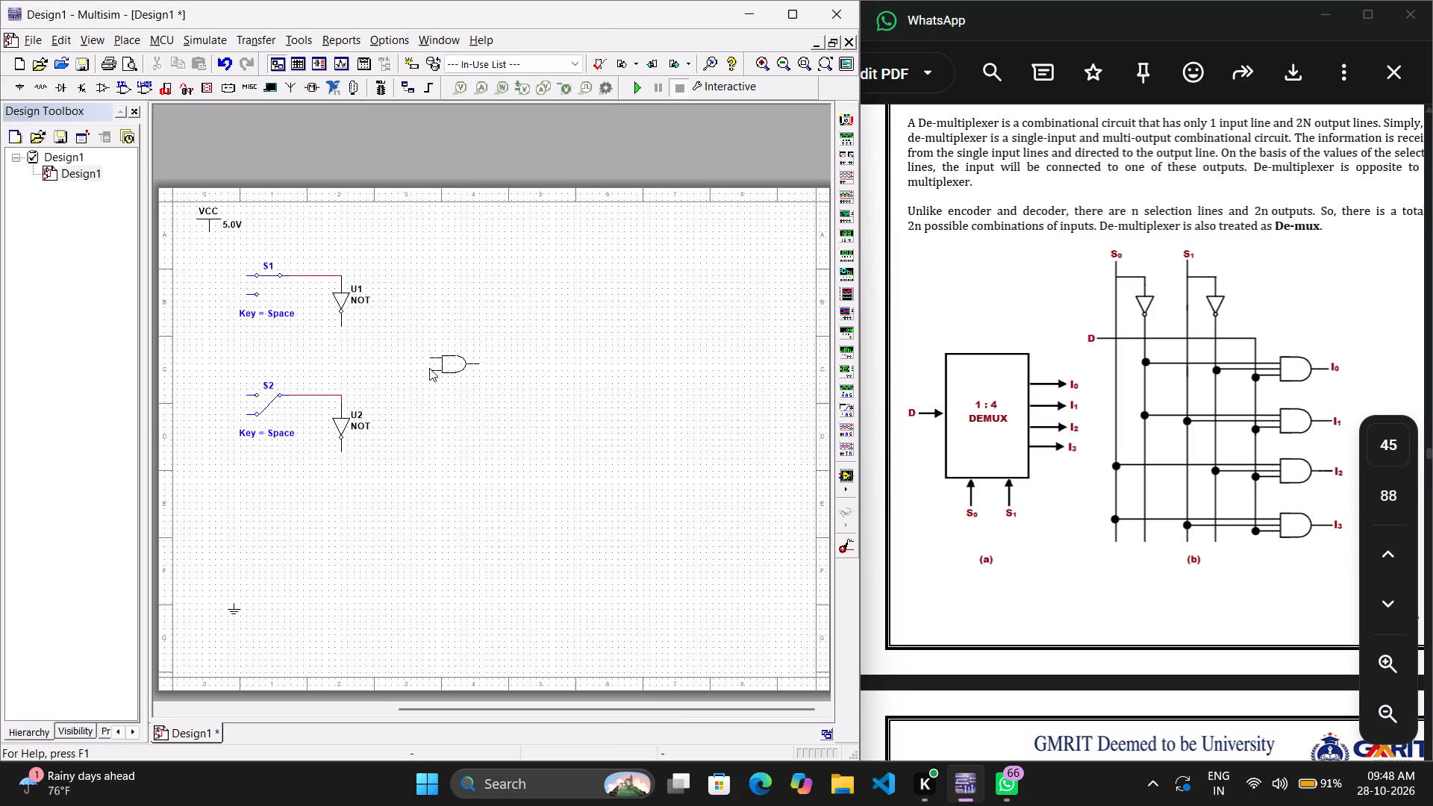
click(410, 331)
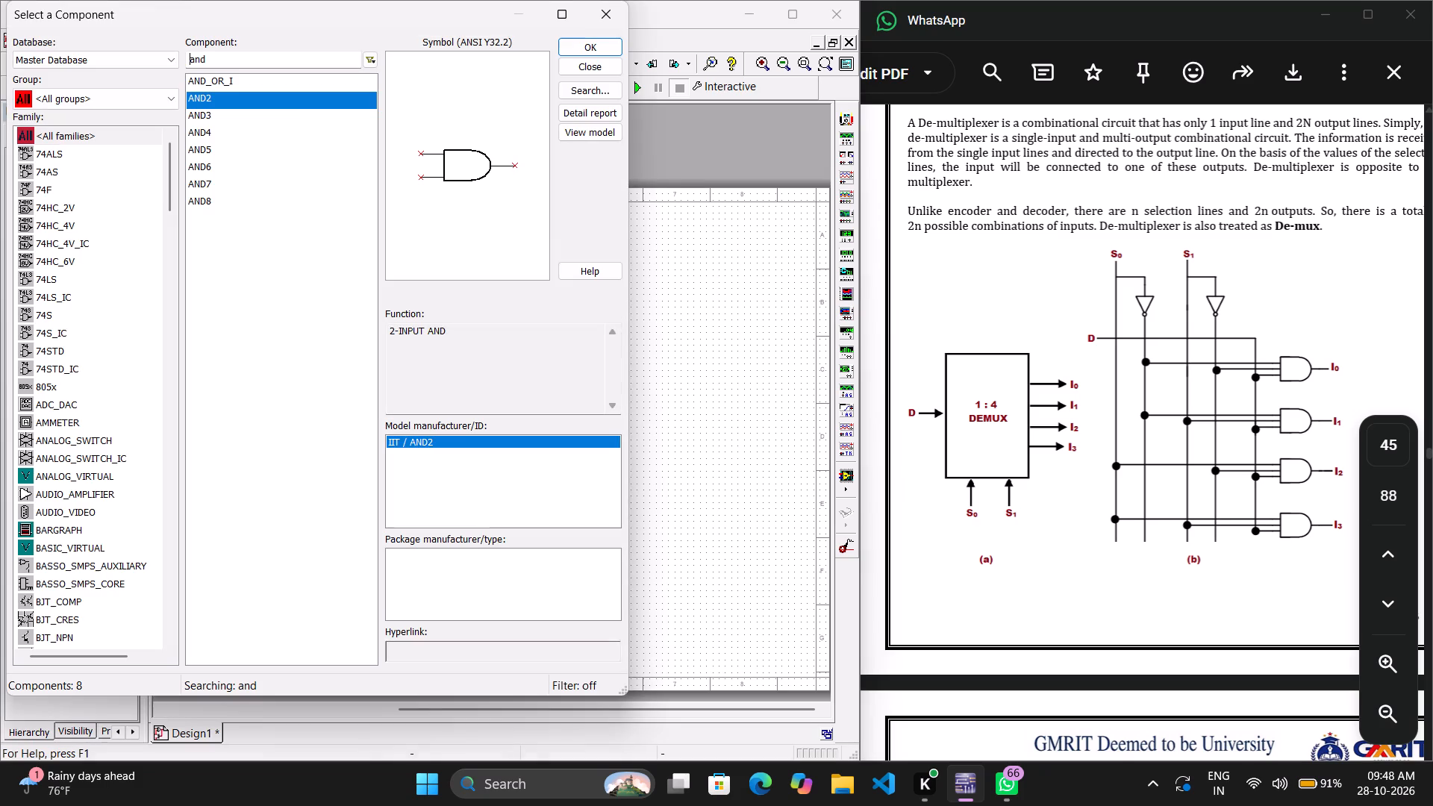
Place a three-input AND3 gate beside the AND2 gate and finish placing components.
click(252, 125)
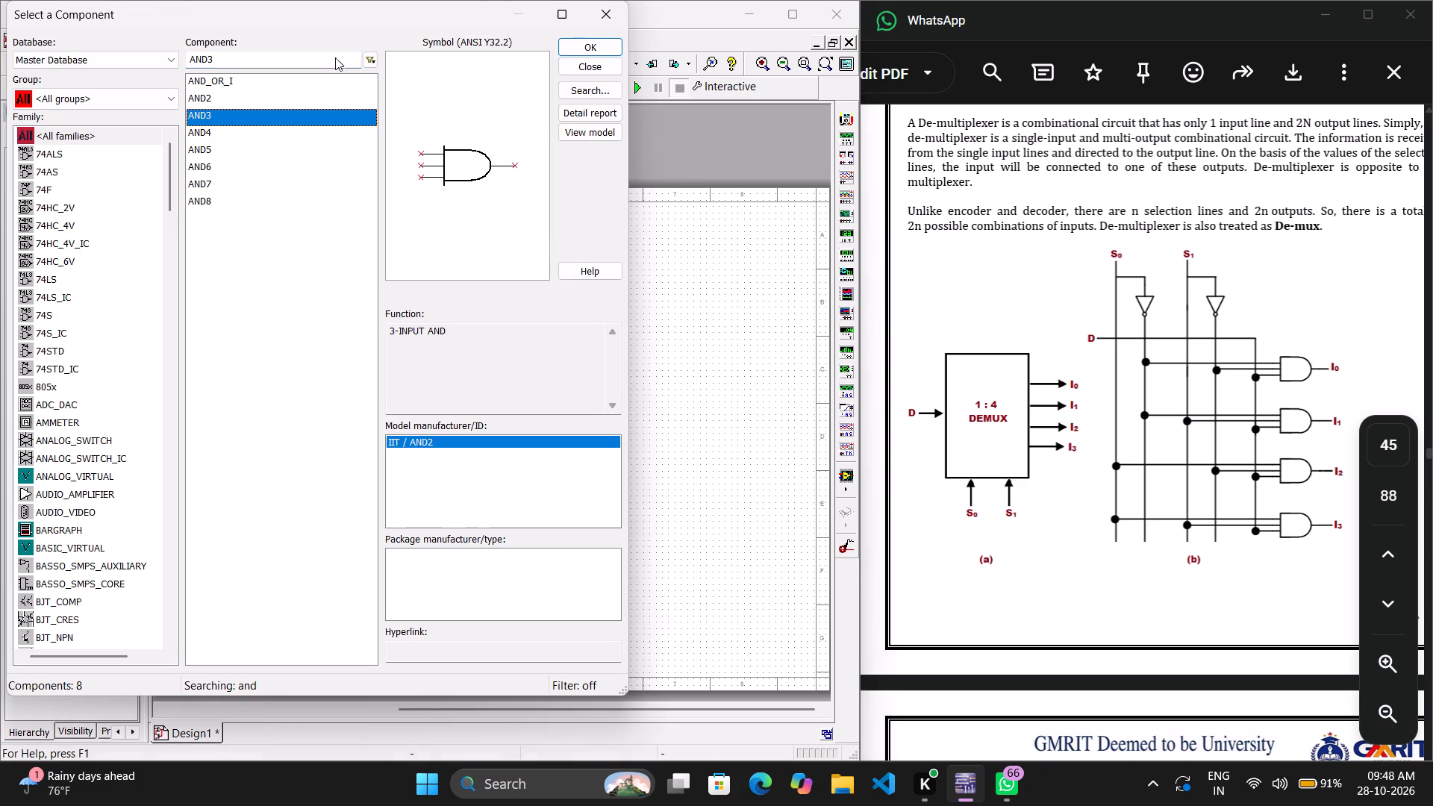
click(567, 45)
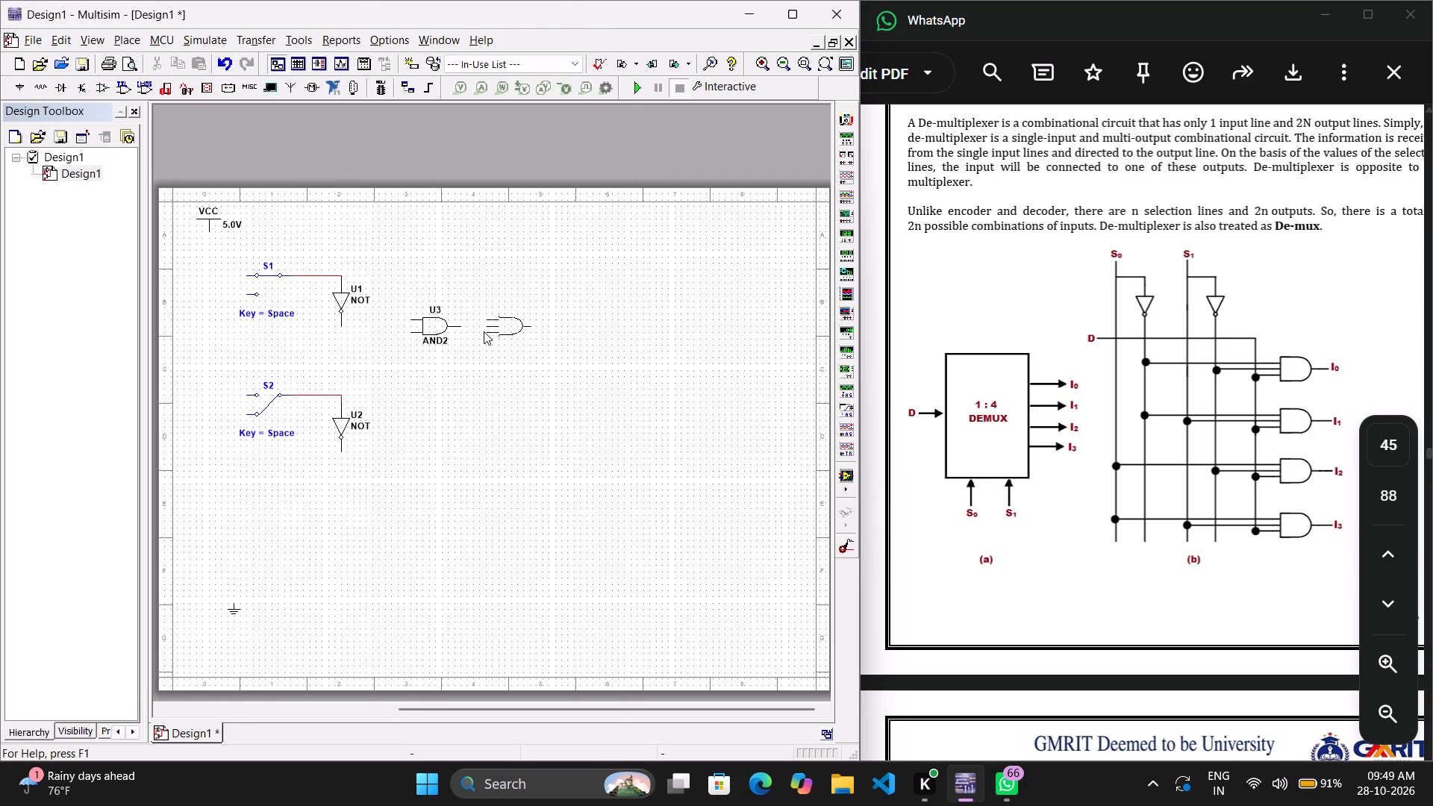
click(484, 331)
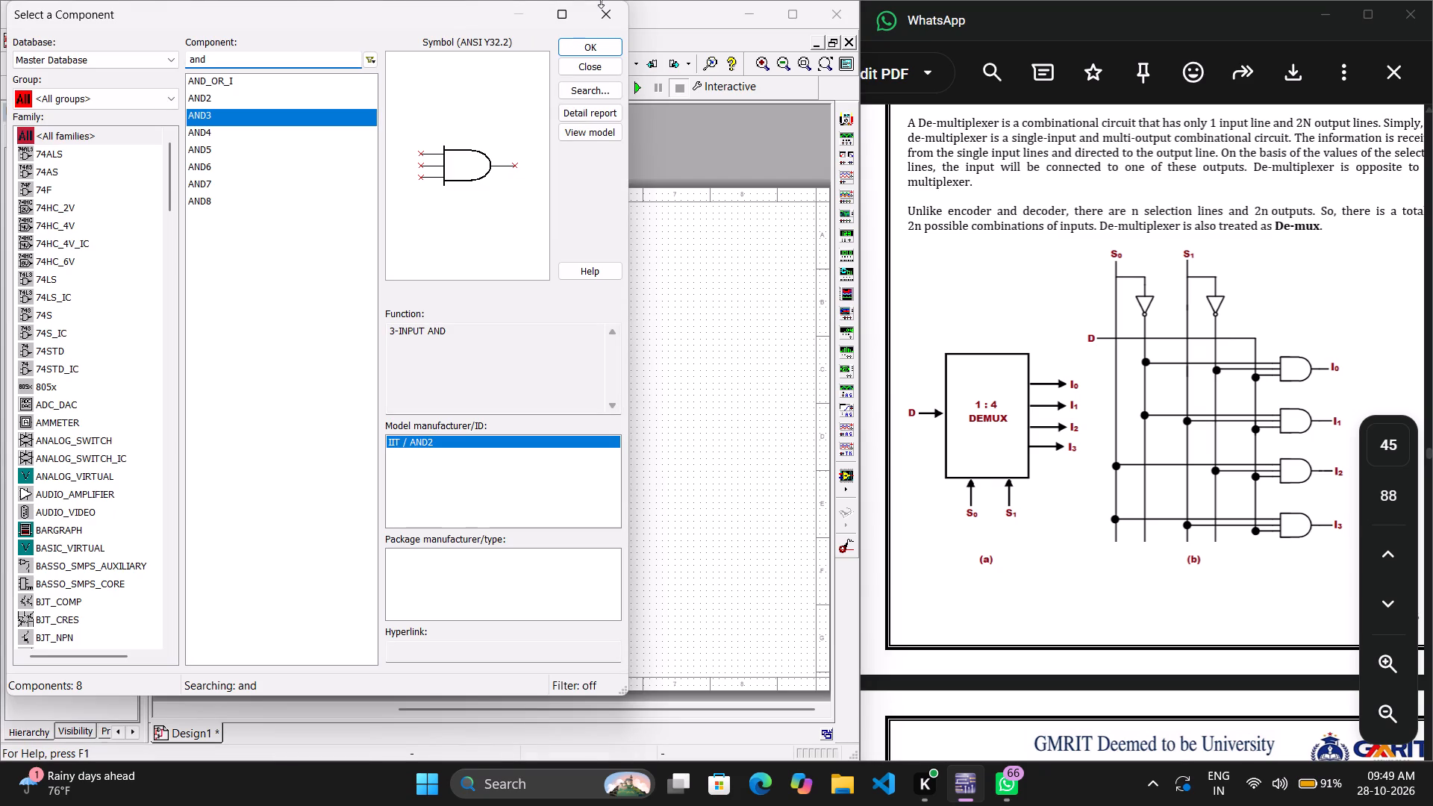
click(604, 0)
click(602, 19)
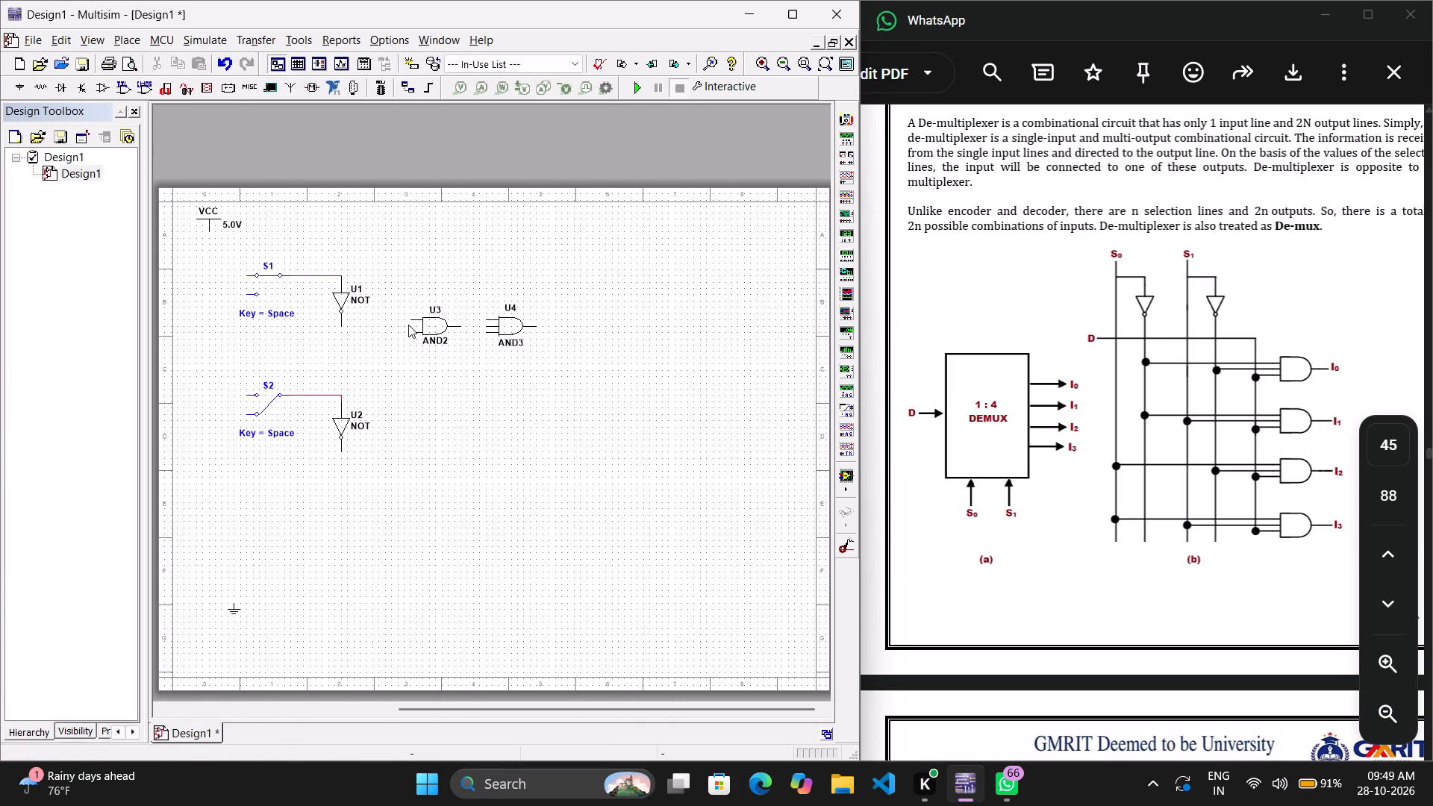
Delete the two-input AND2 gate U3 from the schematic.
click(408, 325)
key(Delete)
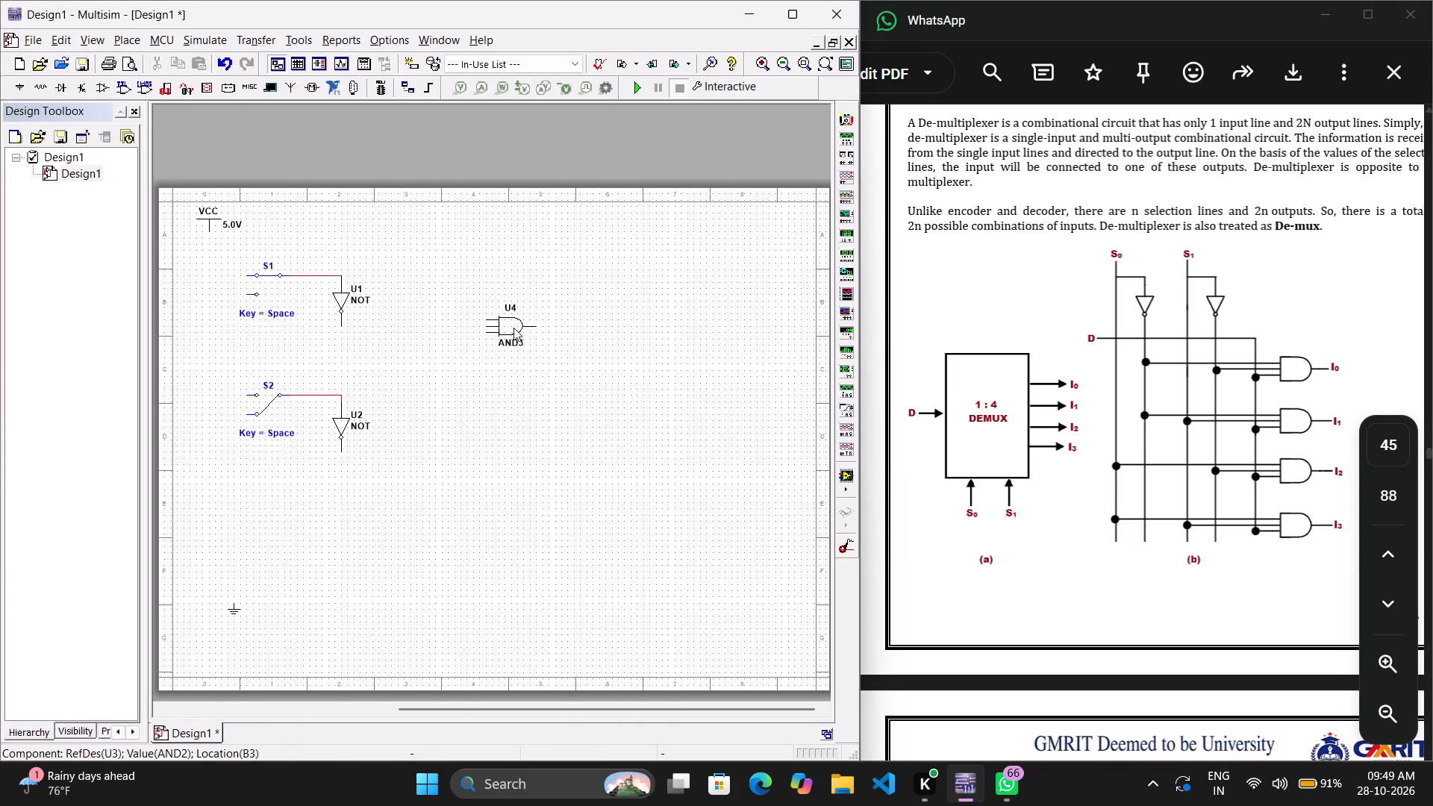
Copy AND3 gate U4 and paste three copies below it in a column, giving four three-input AND gates.
click(516, 328)
key(ctrl+c)
click(503, 454)
key(ctrl+v)
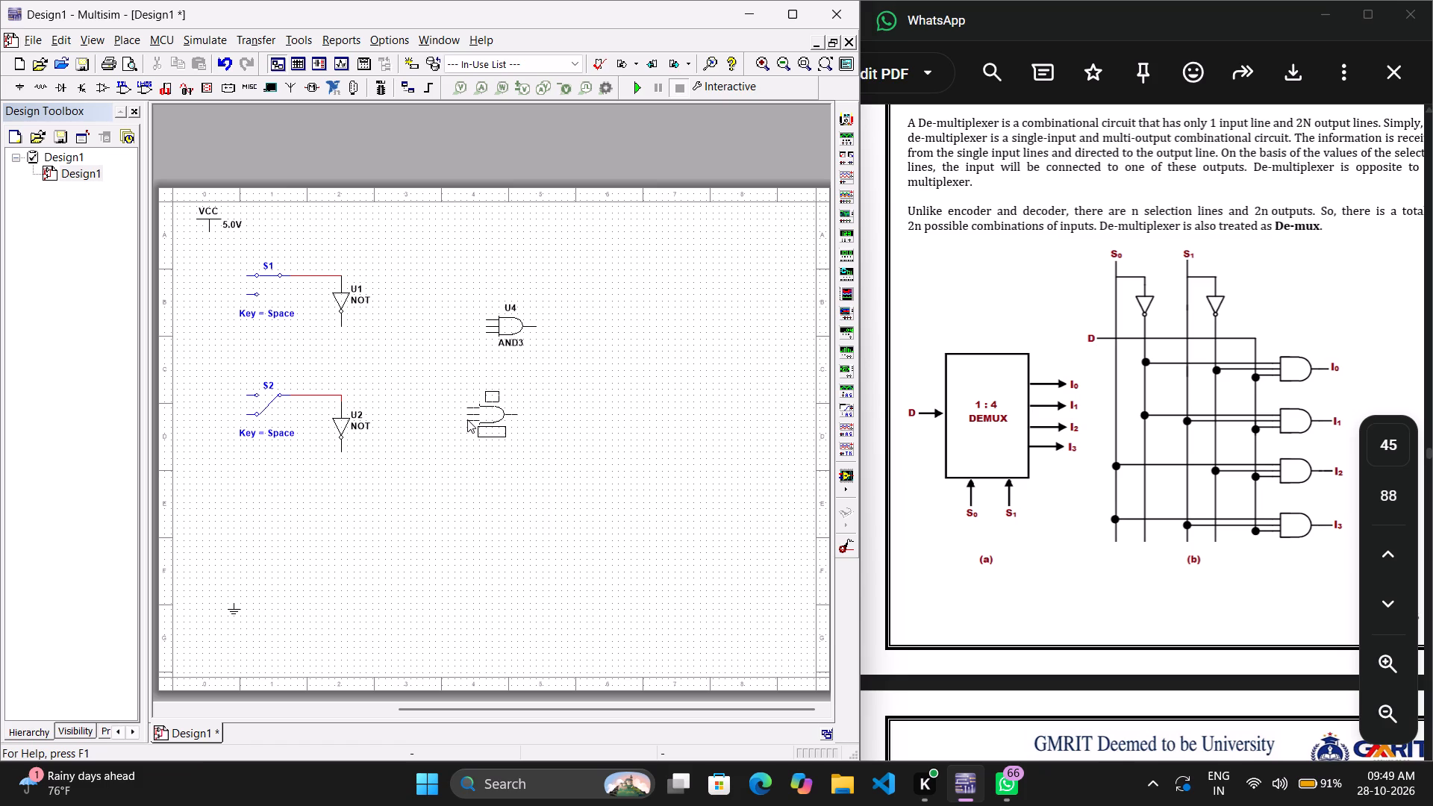
click(470, 417)
key(ctrl+v)
click(468, 500)
key(ctrl+v)
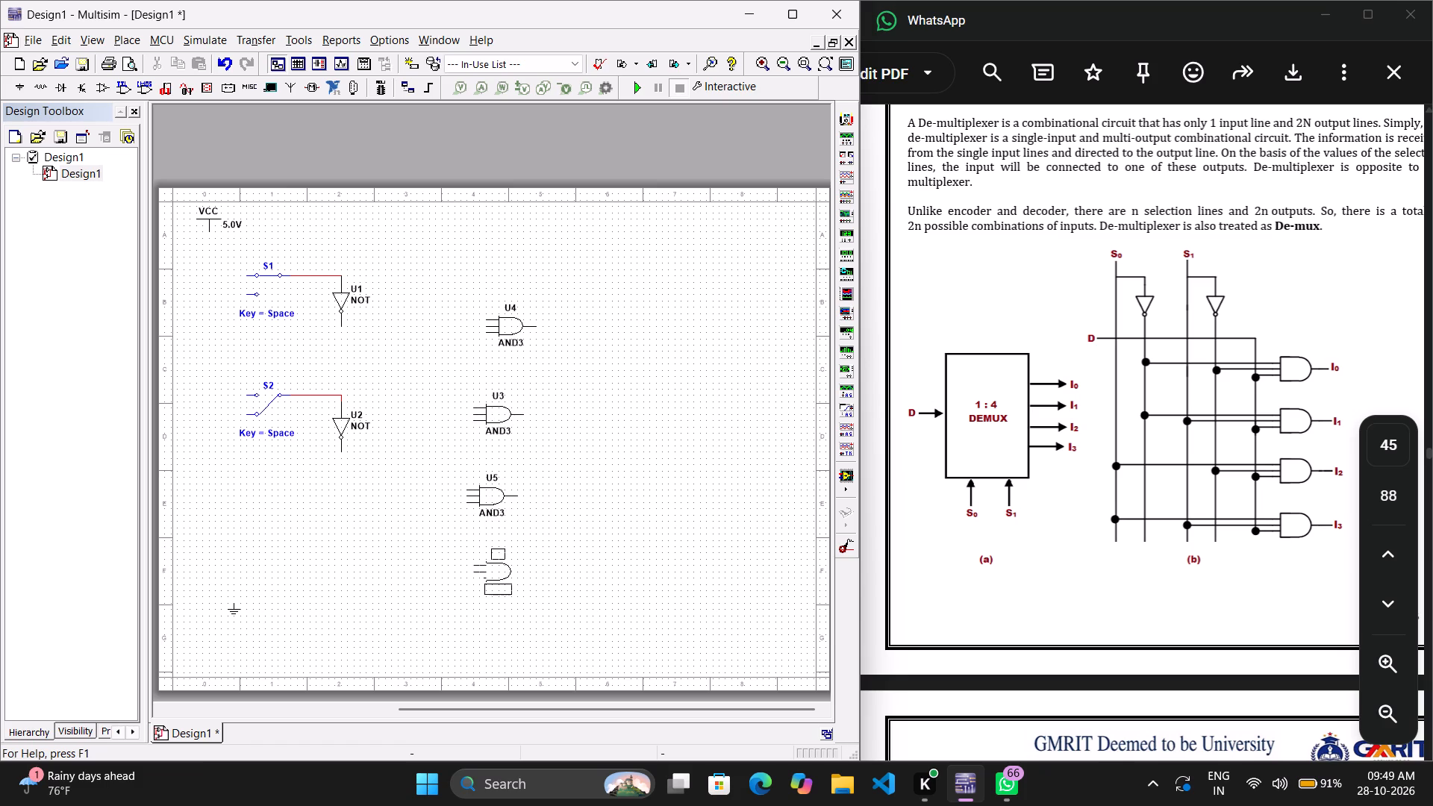
click(472, 581)
scroll(932, 435, down, 8)
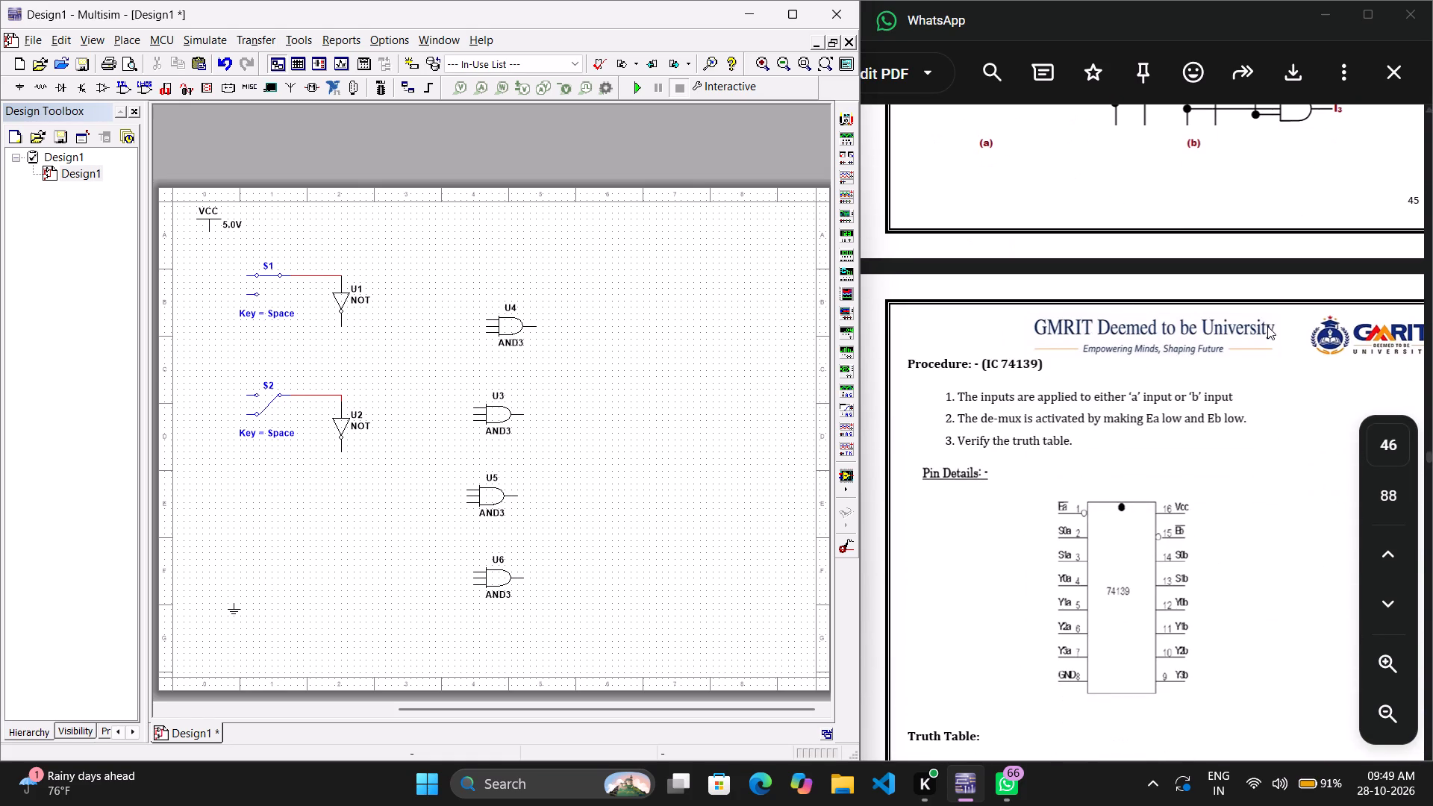
Wire the top input of AND gate U4 to switch S1's output wire and its middle input to switch S2's output wire.
scroll(1267, 326, down, 1)
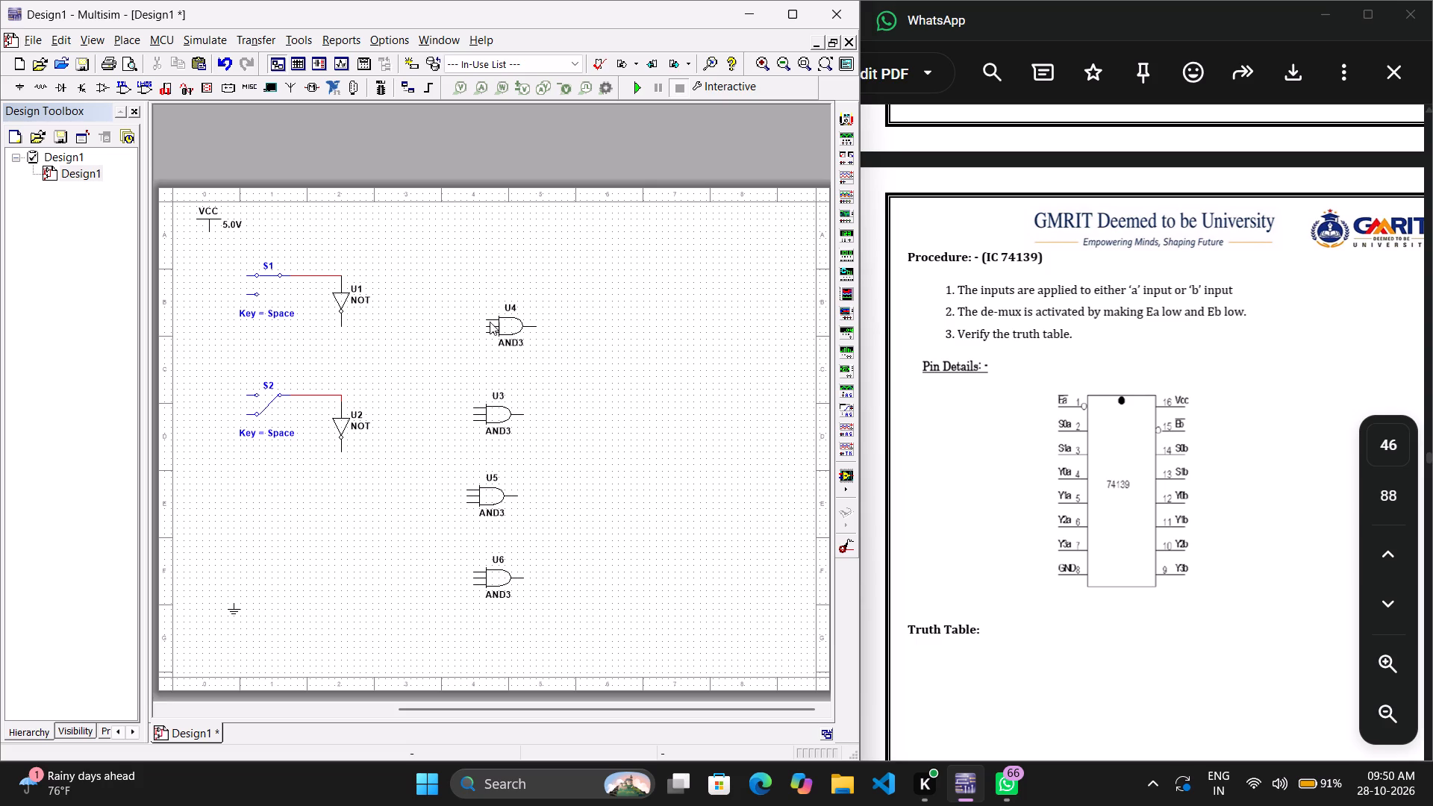
click(487, 320)
click(321, 275)
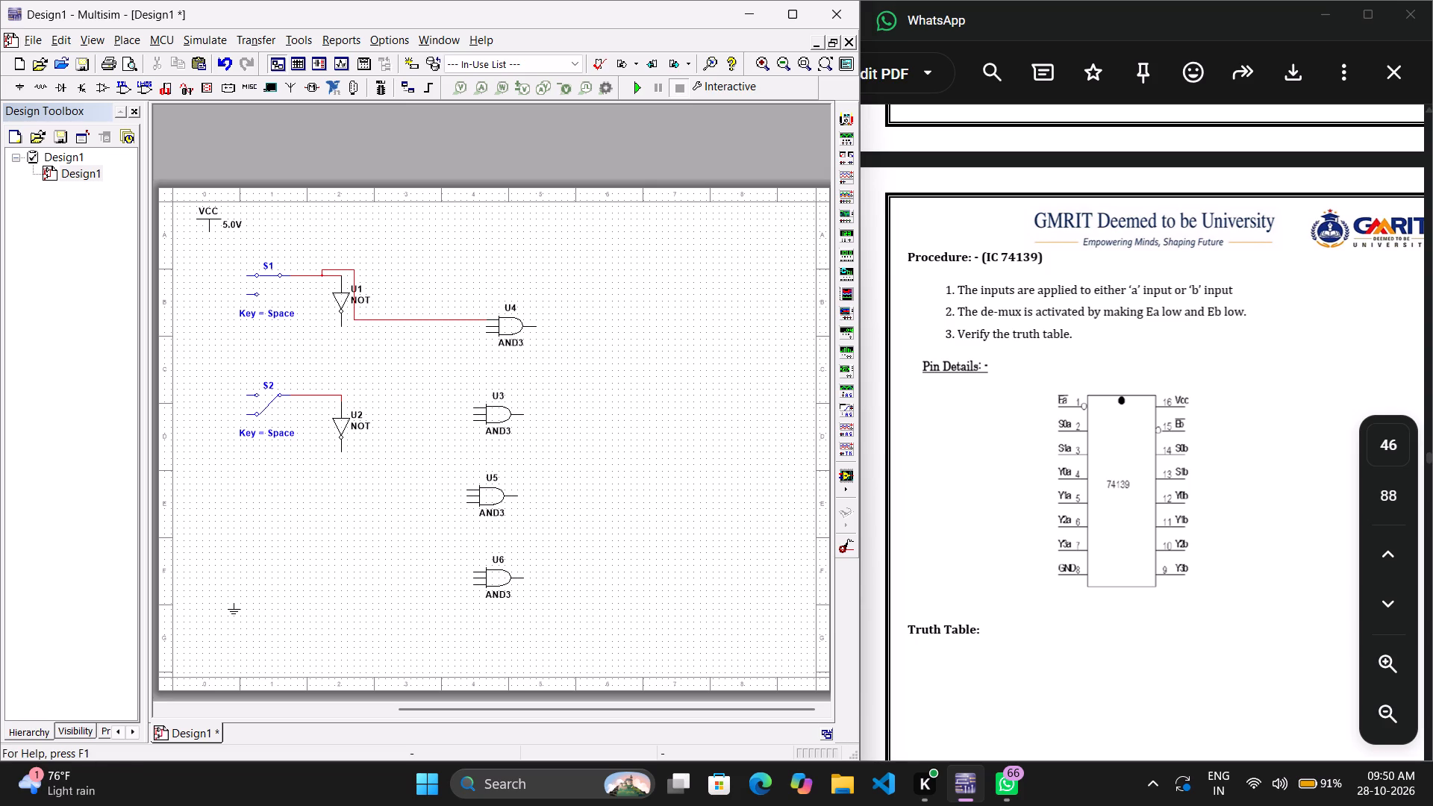
click(487, 328)
click(314, 398)
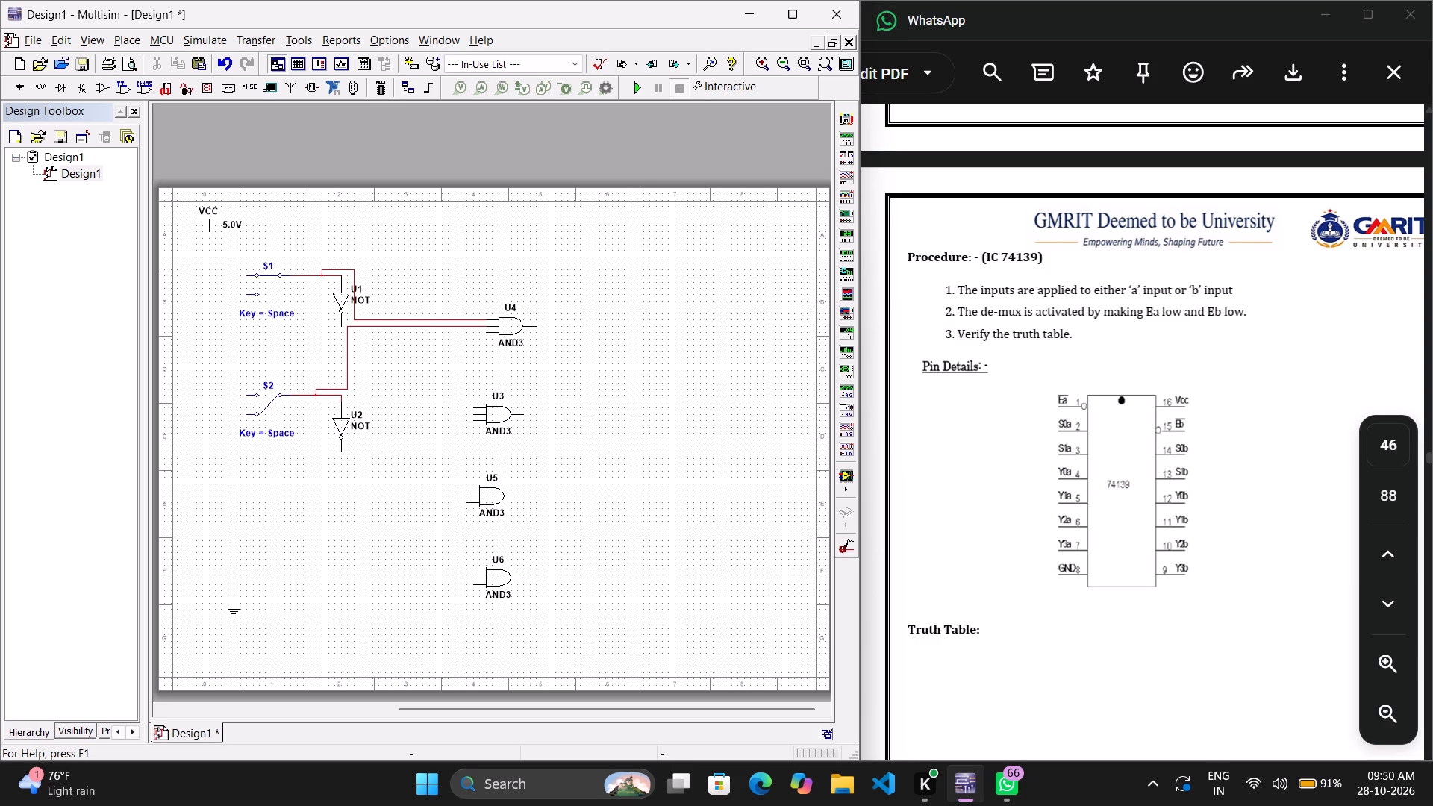
Start a wire at the top input of AND gate U3.
click(470, 407)
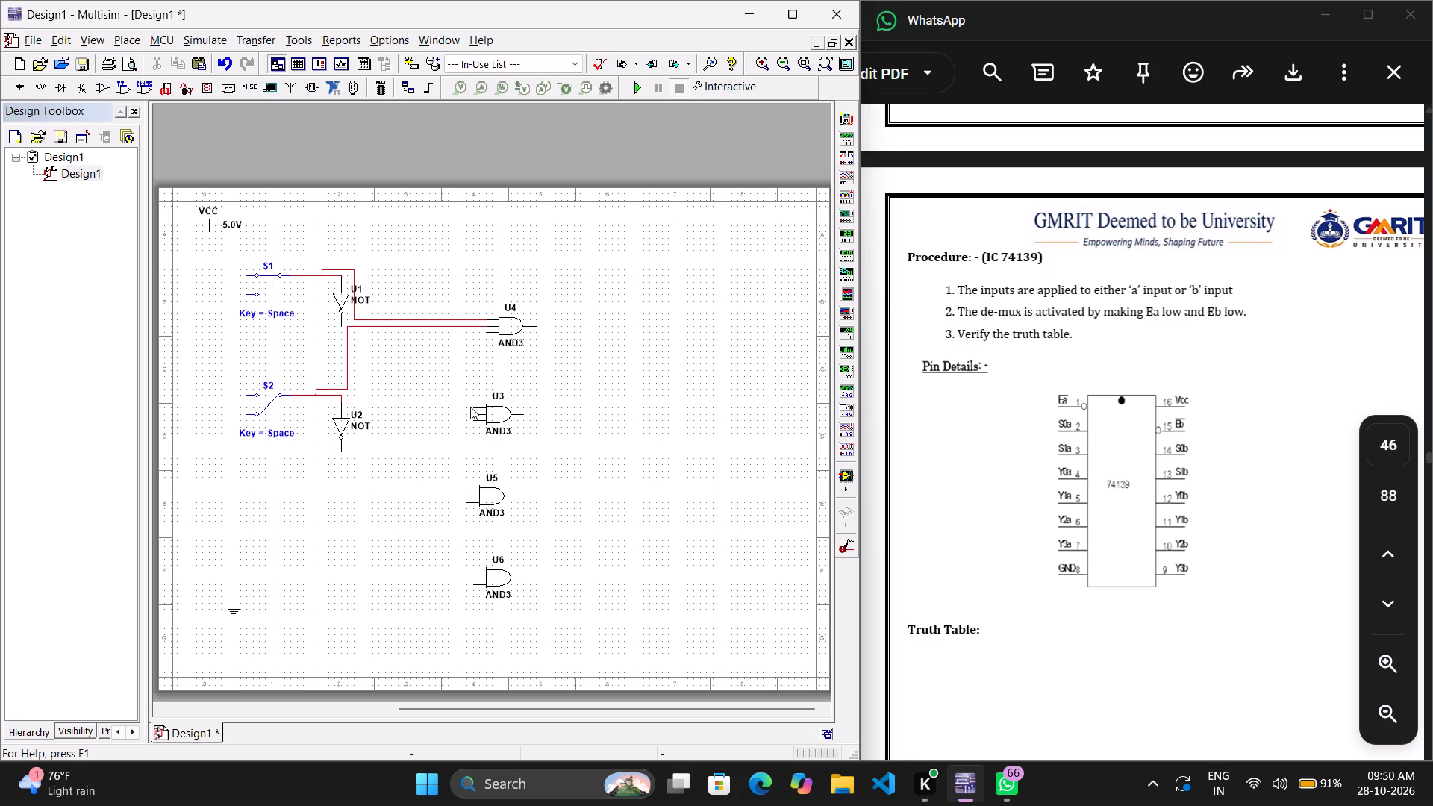
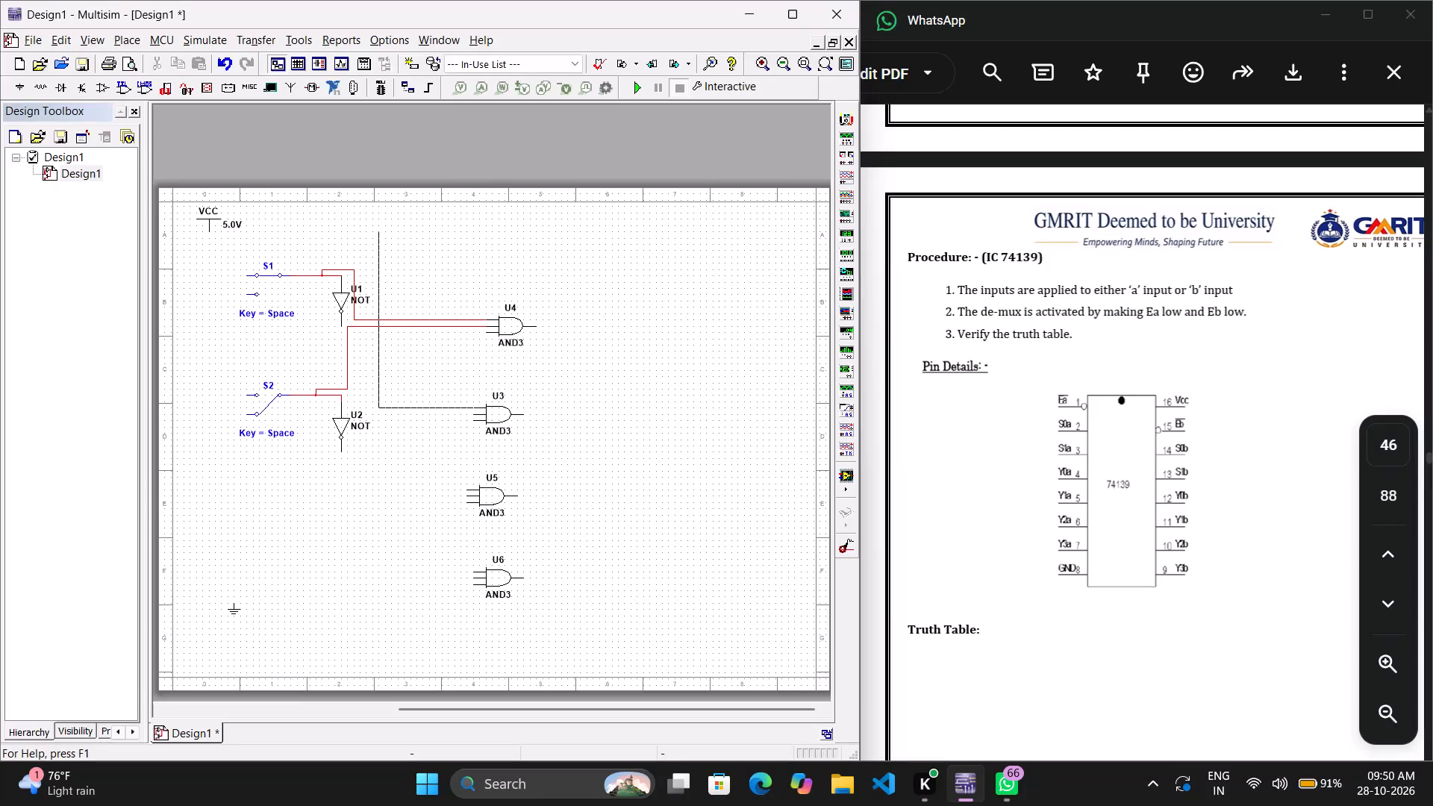
Connect AND gate U3's top input to switch S1's output wire and its middle input to NOT gate U2's output.
click(307, 277)
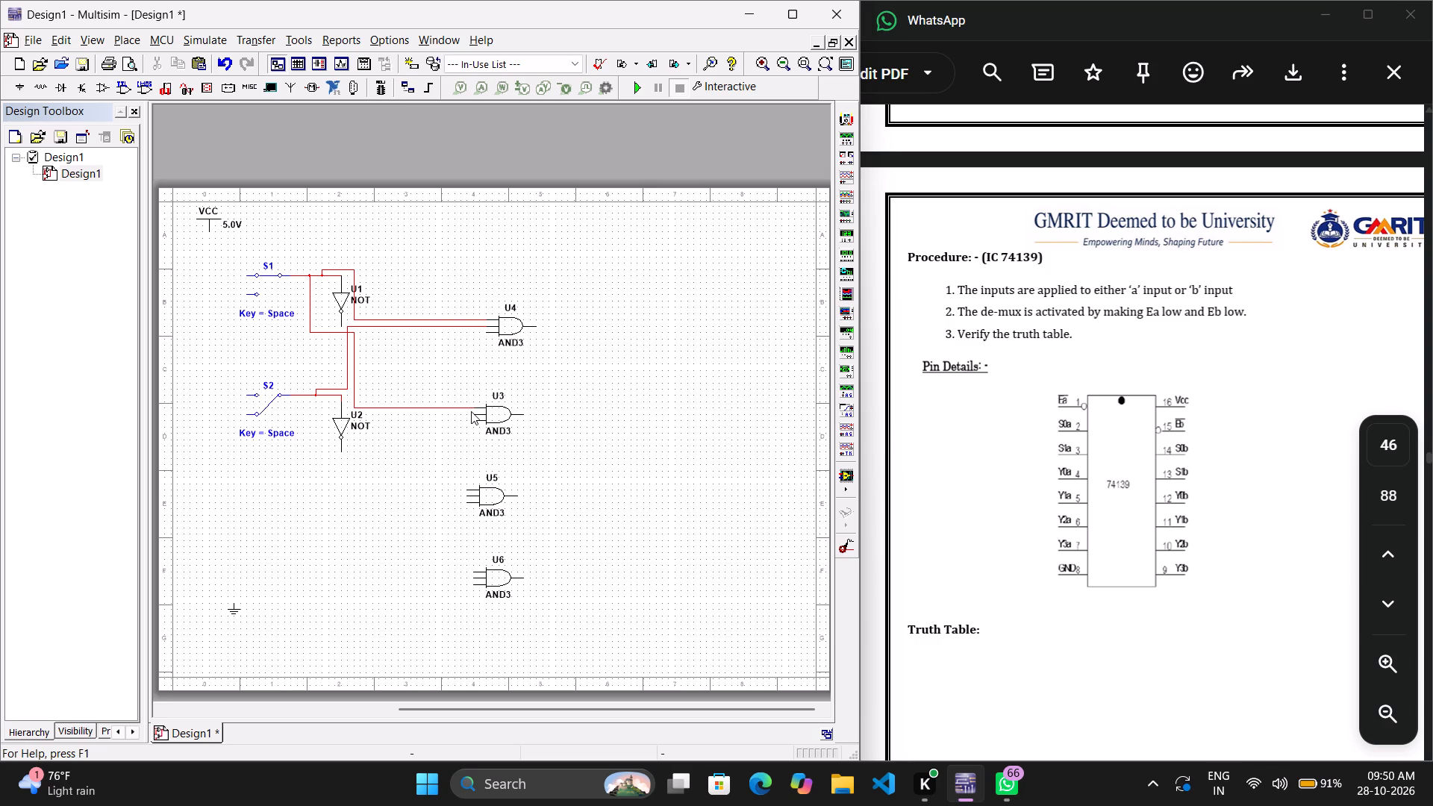
click(473, 414)
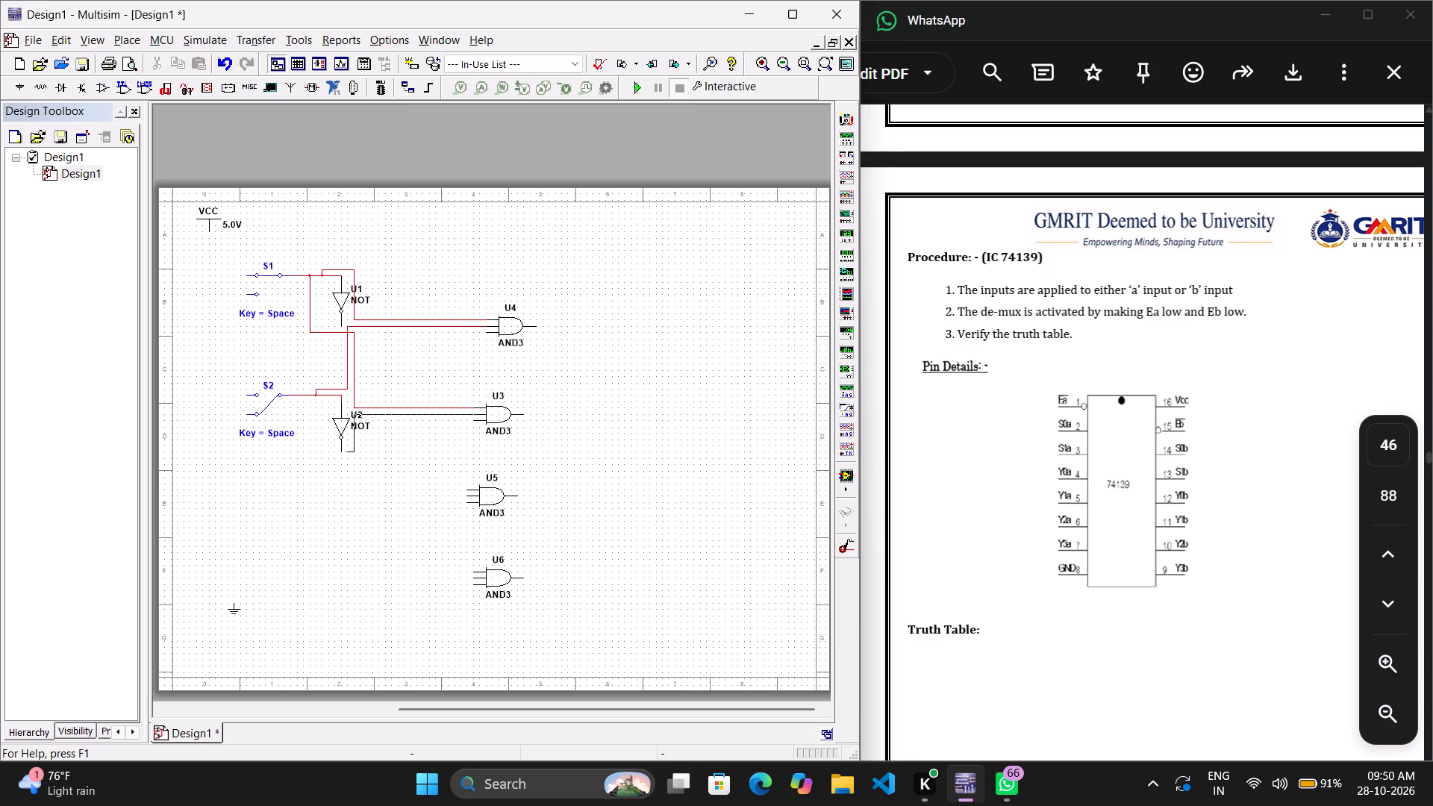
click(340, 454)
Wire AND gate U5's top input to NOT gate U1's output and its middle input to switch S2's output wire.
drag(469, 490, 340, 325)
click(340, 325)
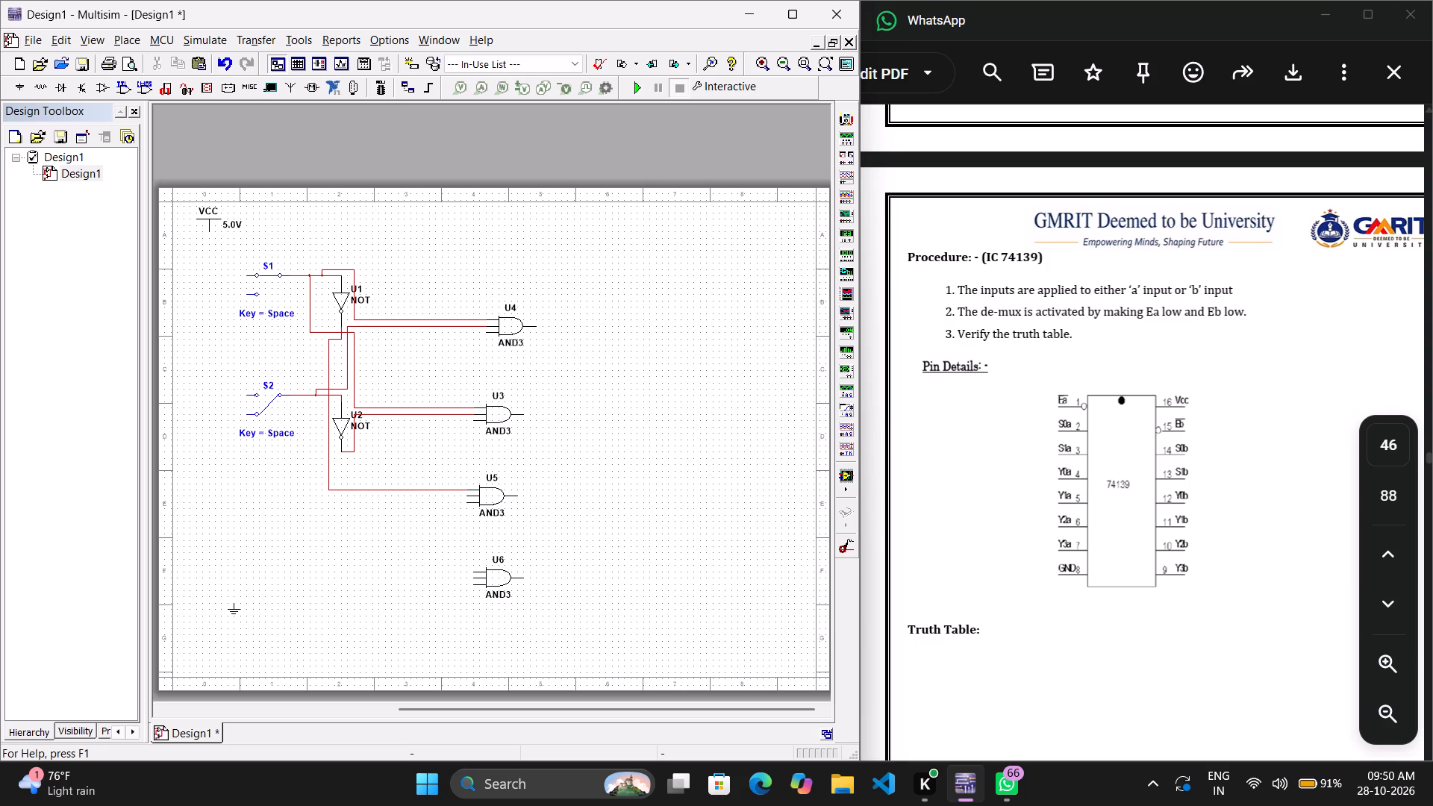
drag(468, 496, 303, 392)
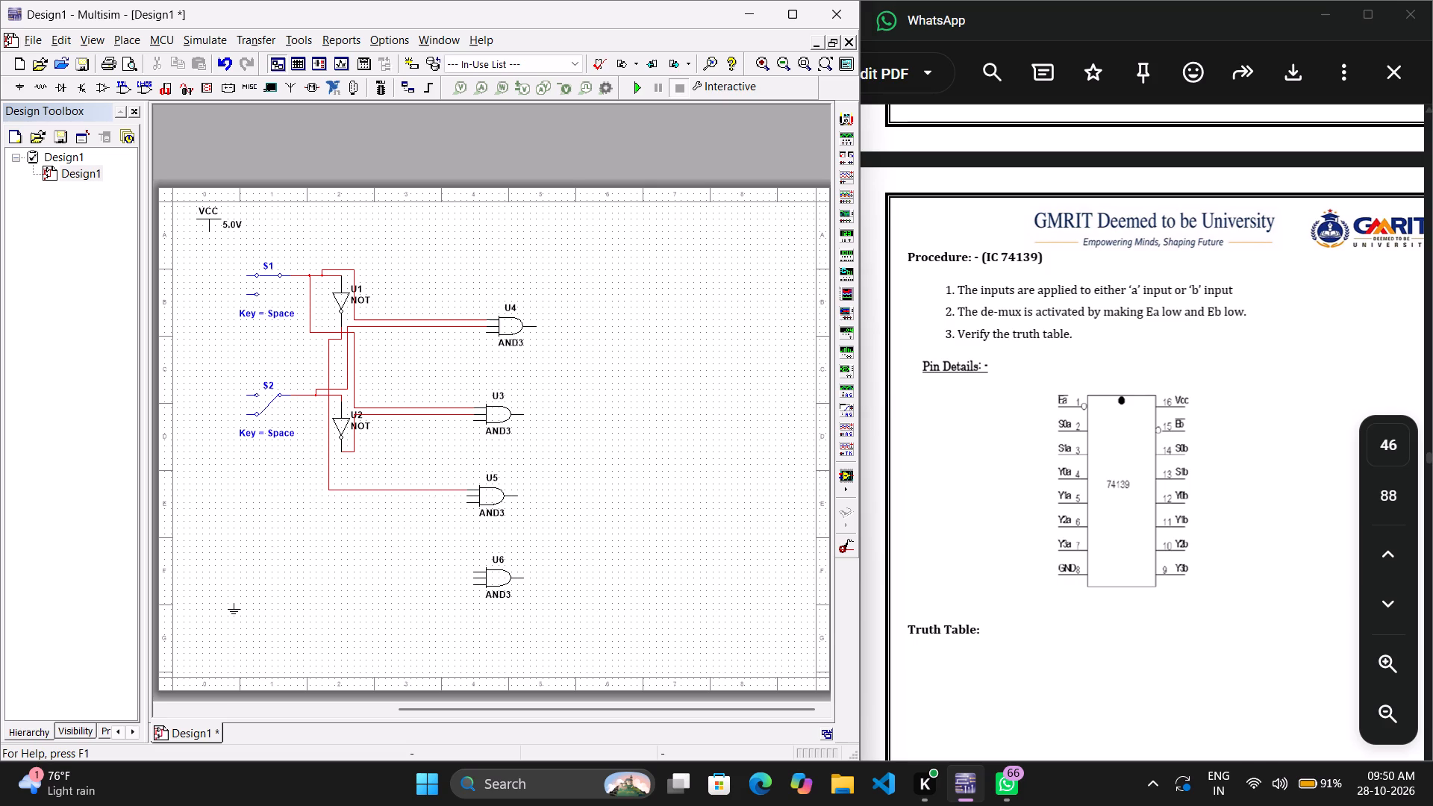
drag(303, 392, 307, 398)
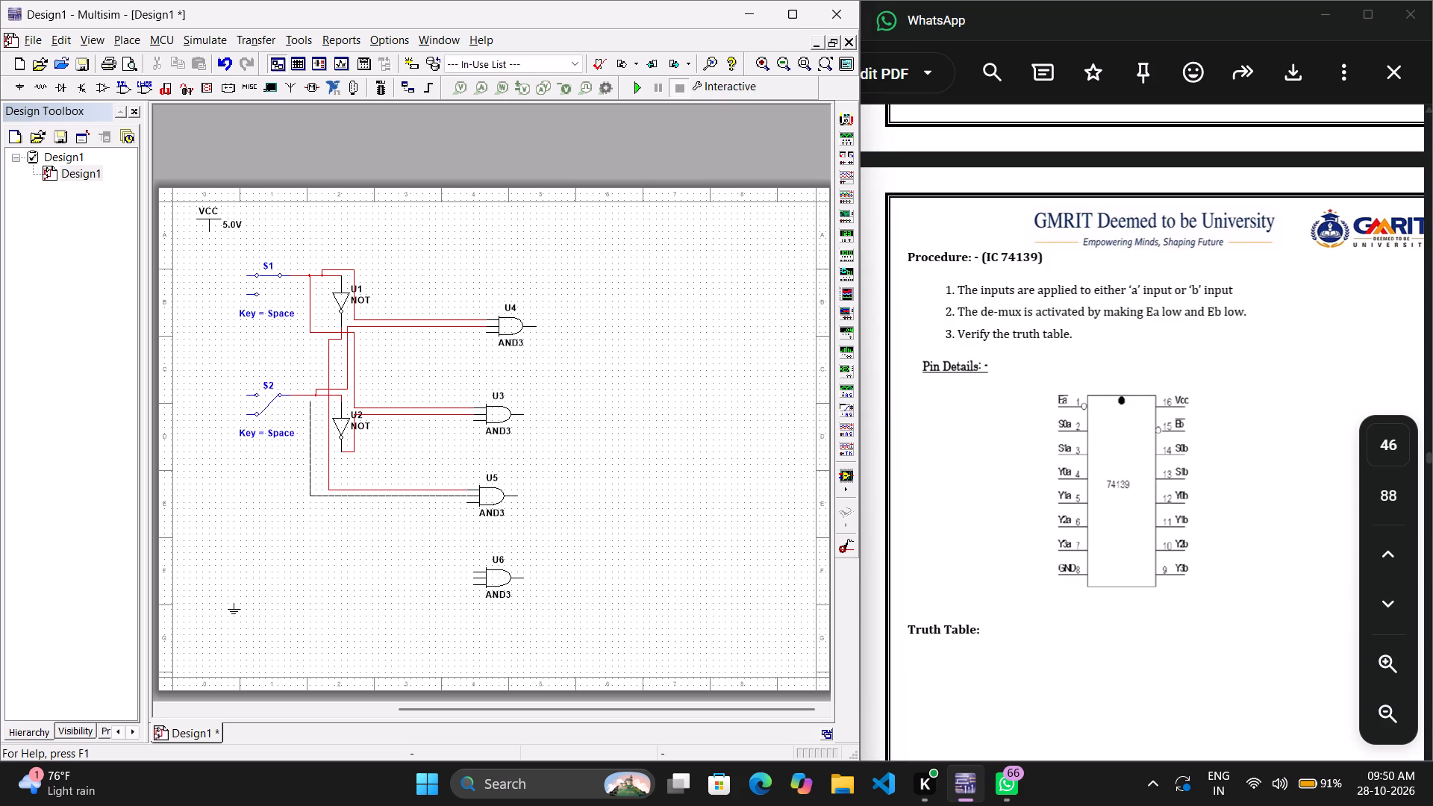
drag(307, 398, 301, 396)
click(301, 396)
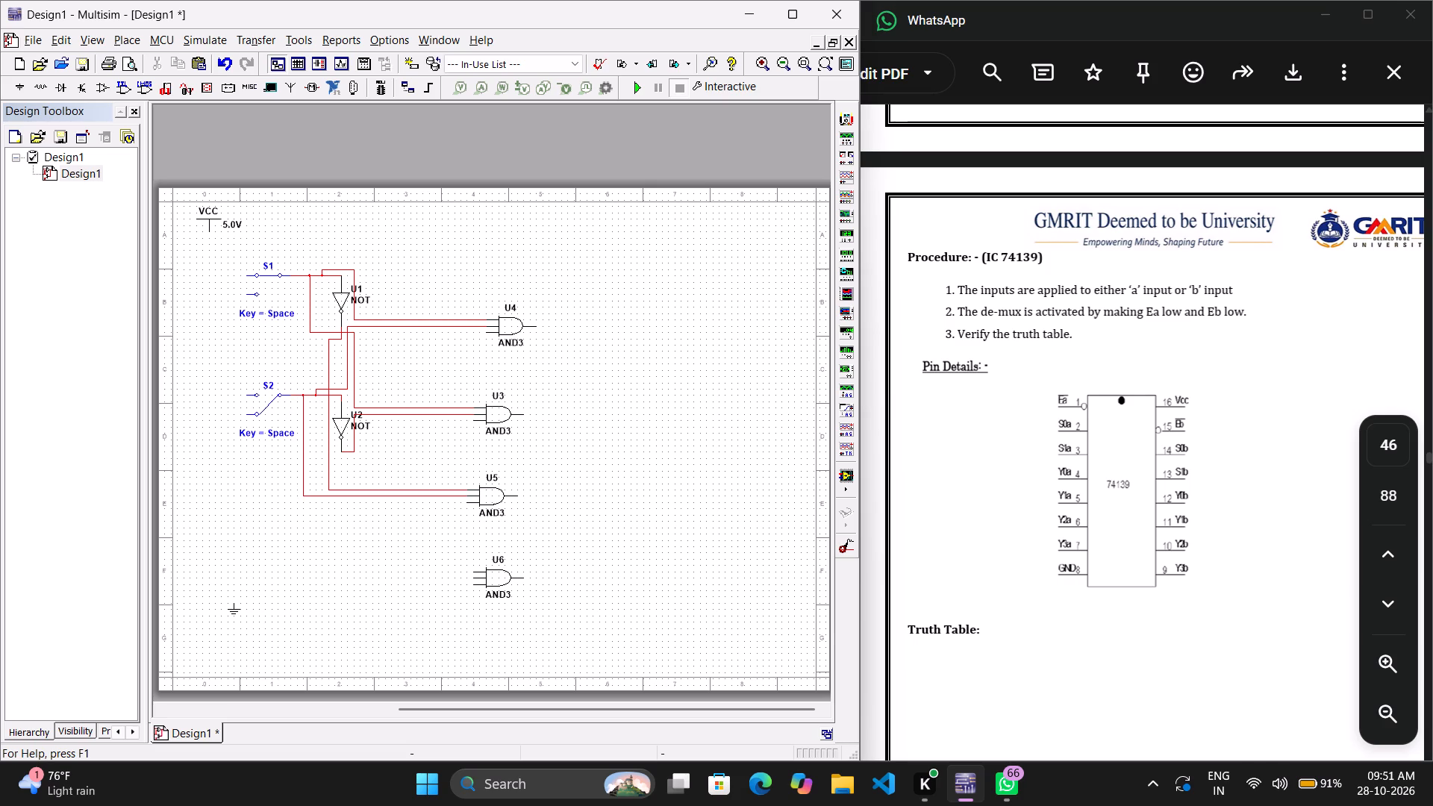
Wire AND gate U6's top input to NOT gate U2's output wire and its middle input to NOT gate U1's output.
drag(472, 572, 349, 451)
click(349, 451)
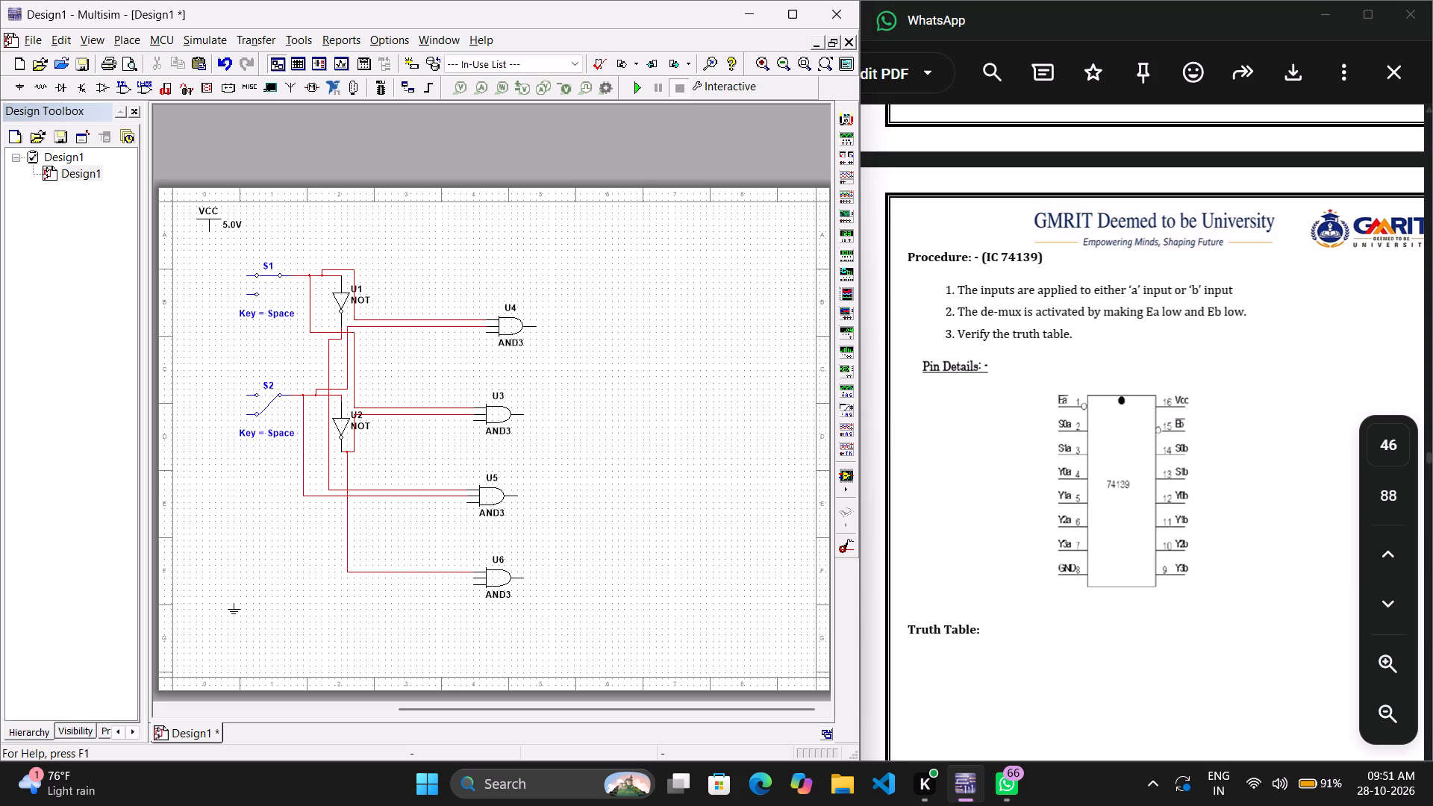
drag(473, 578, 343, 332)
drag(343, 332, 338, 328)
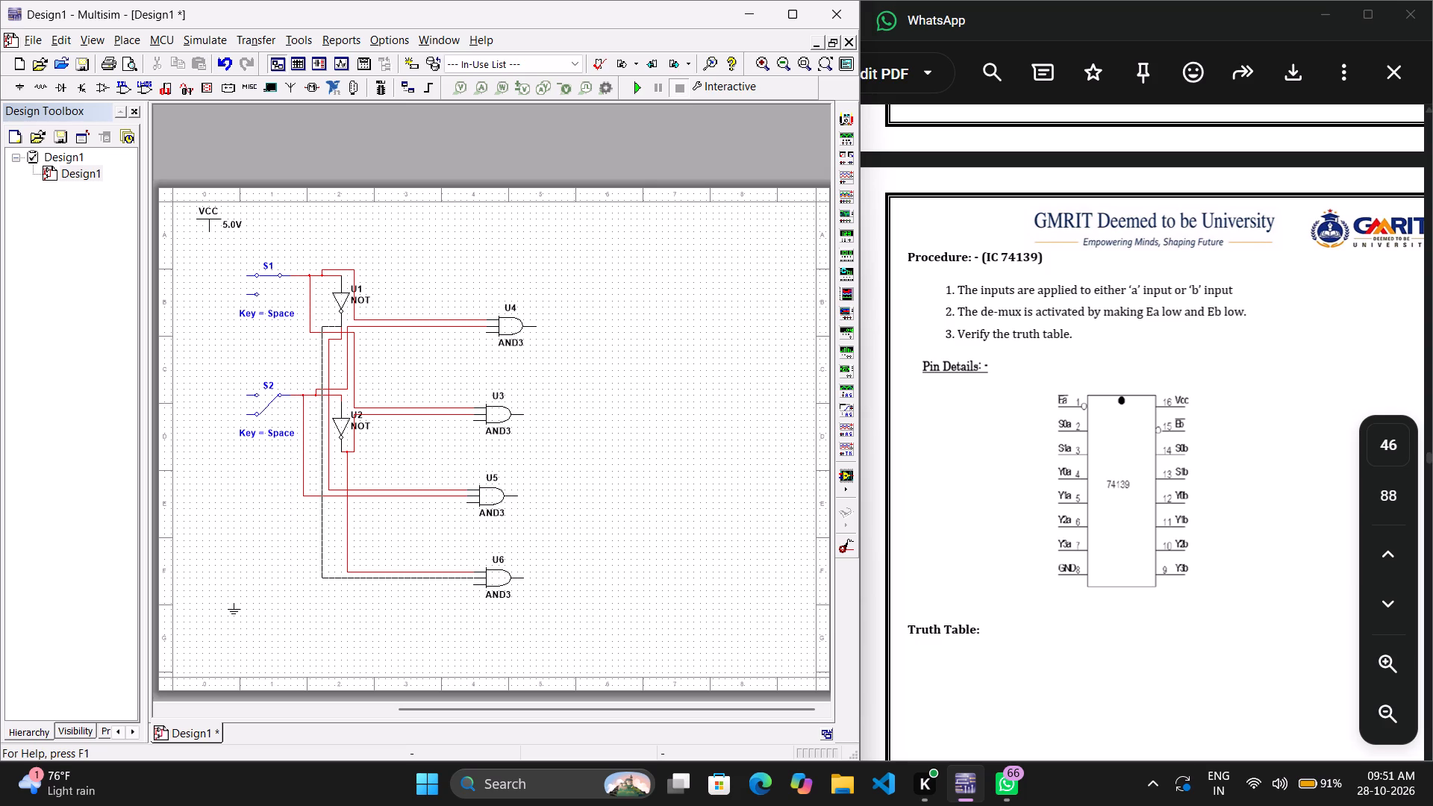
drag(338, 328, 341, 330)
click(341, 330)
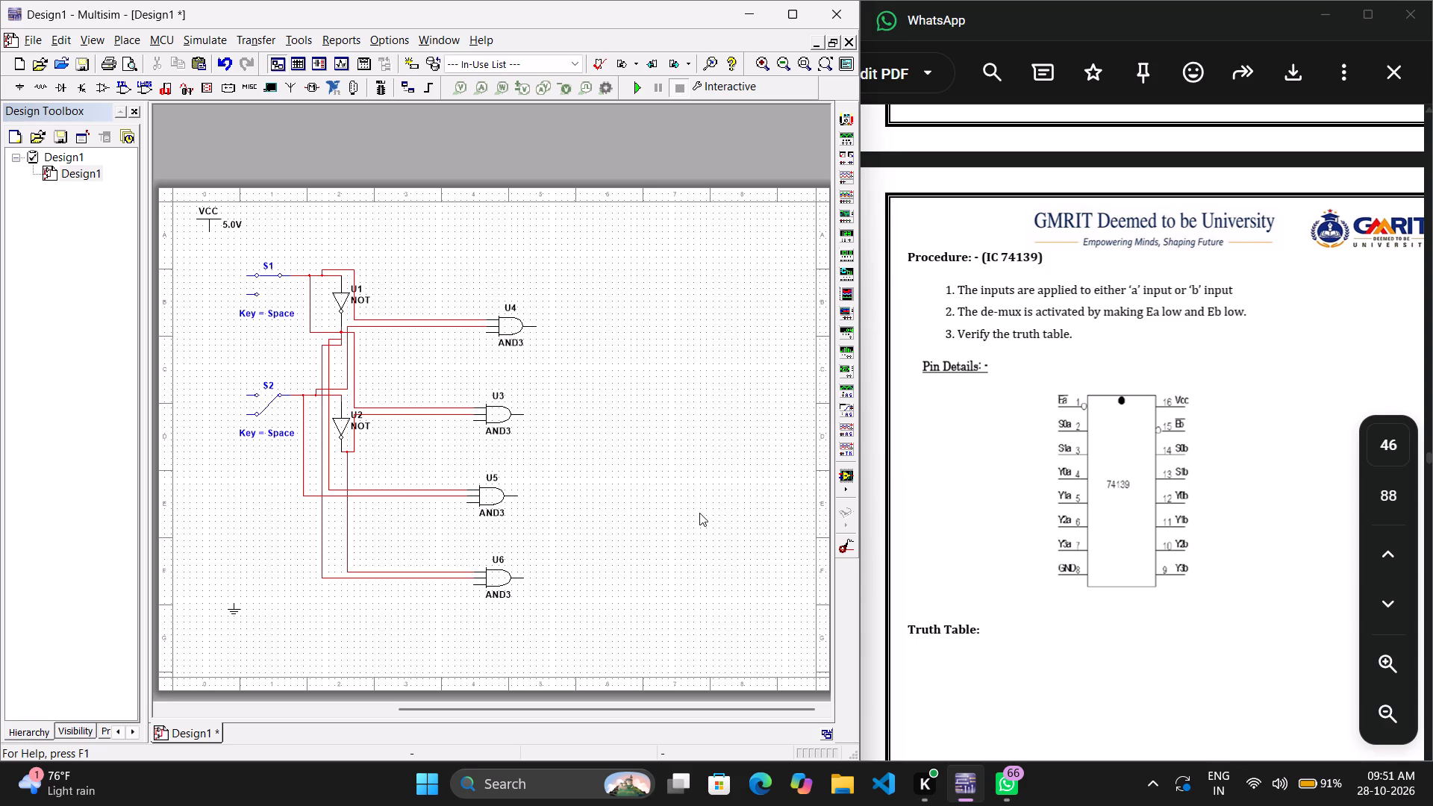
scroll(951, 460, up, 1)
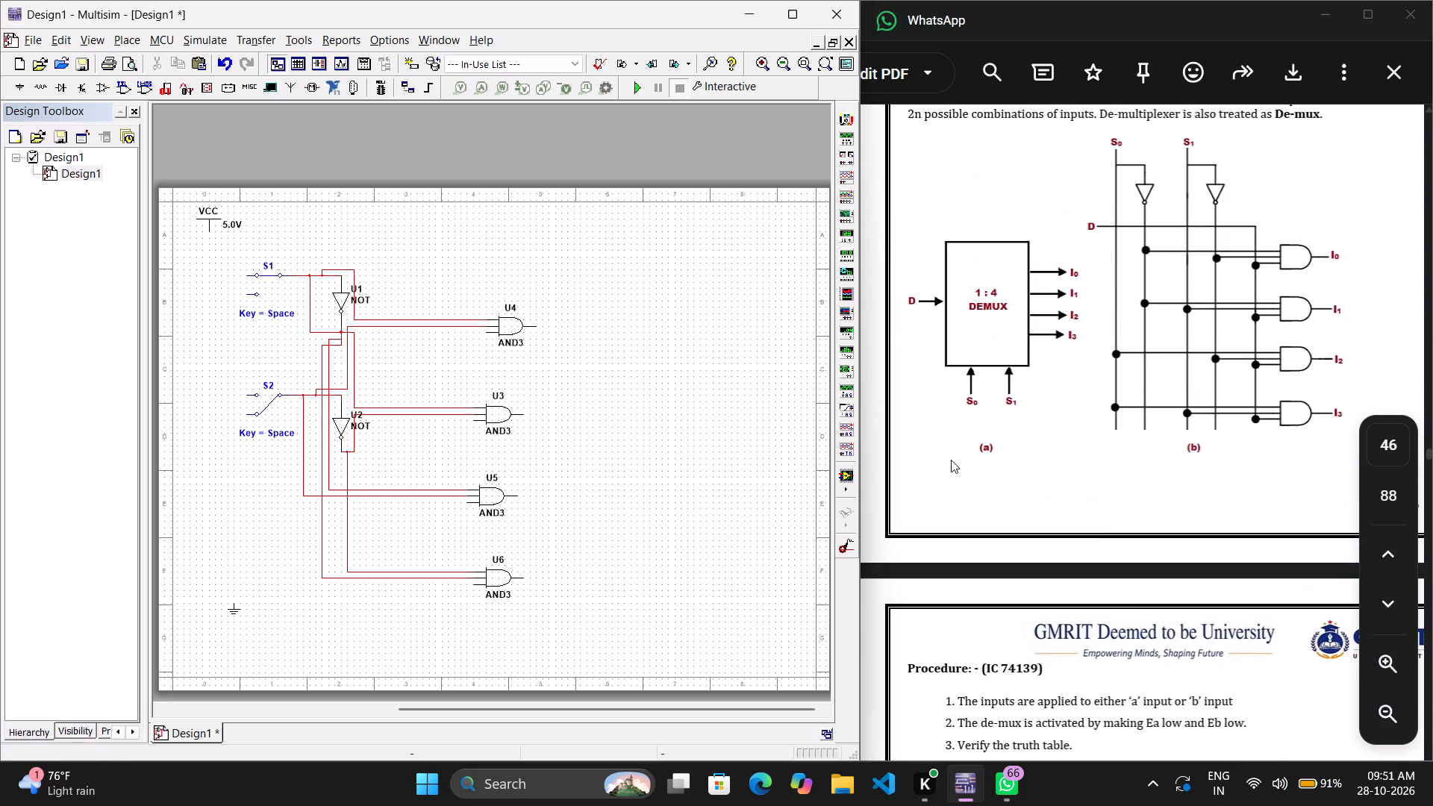
scroll(951, 460, up, 1)
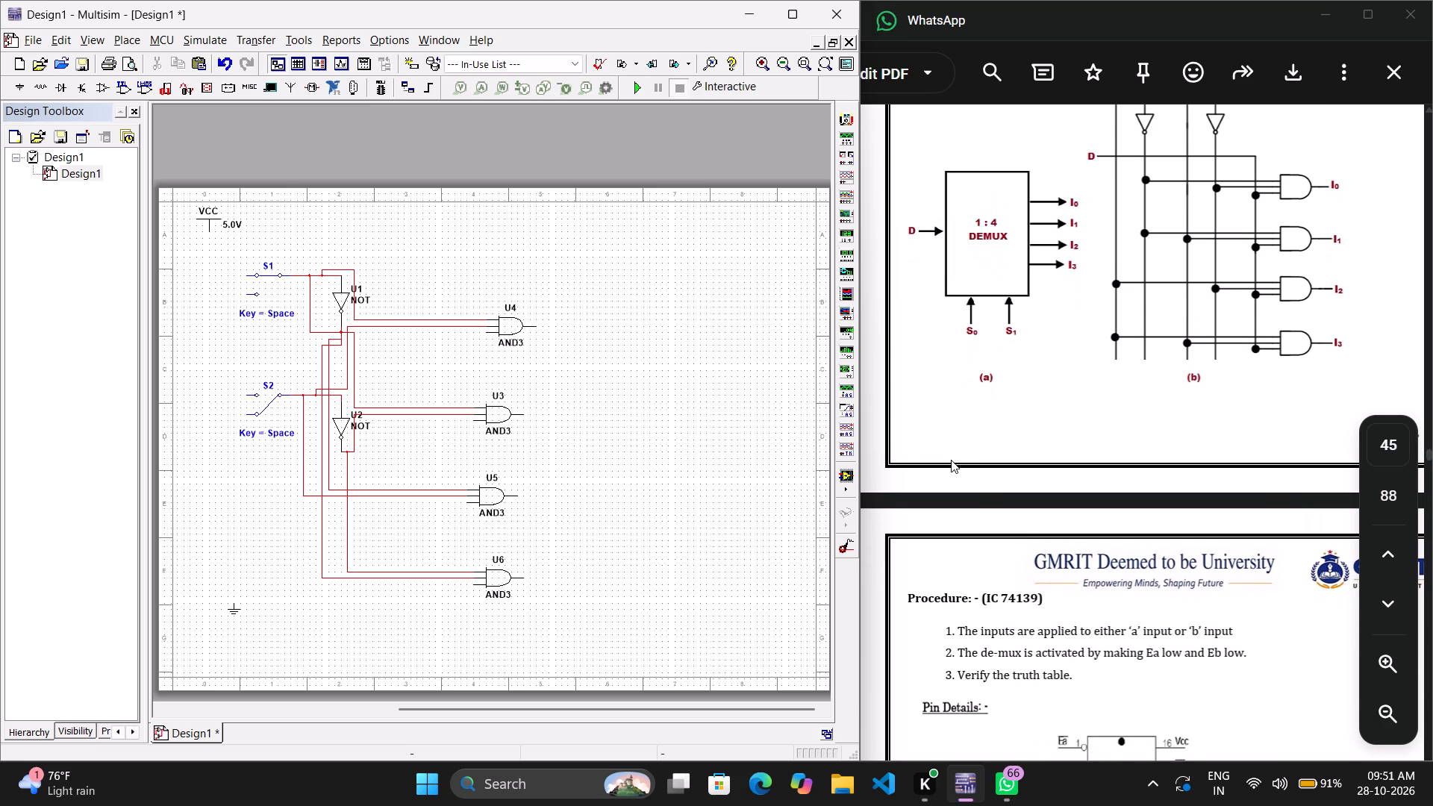
scroll(951, 460, up, 1)
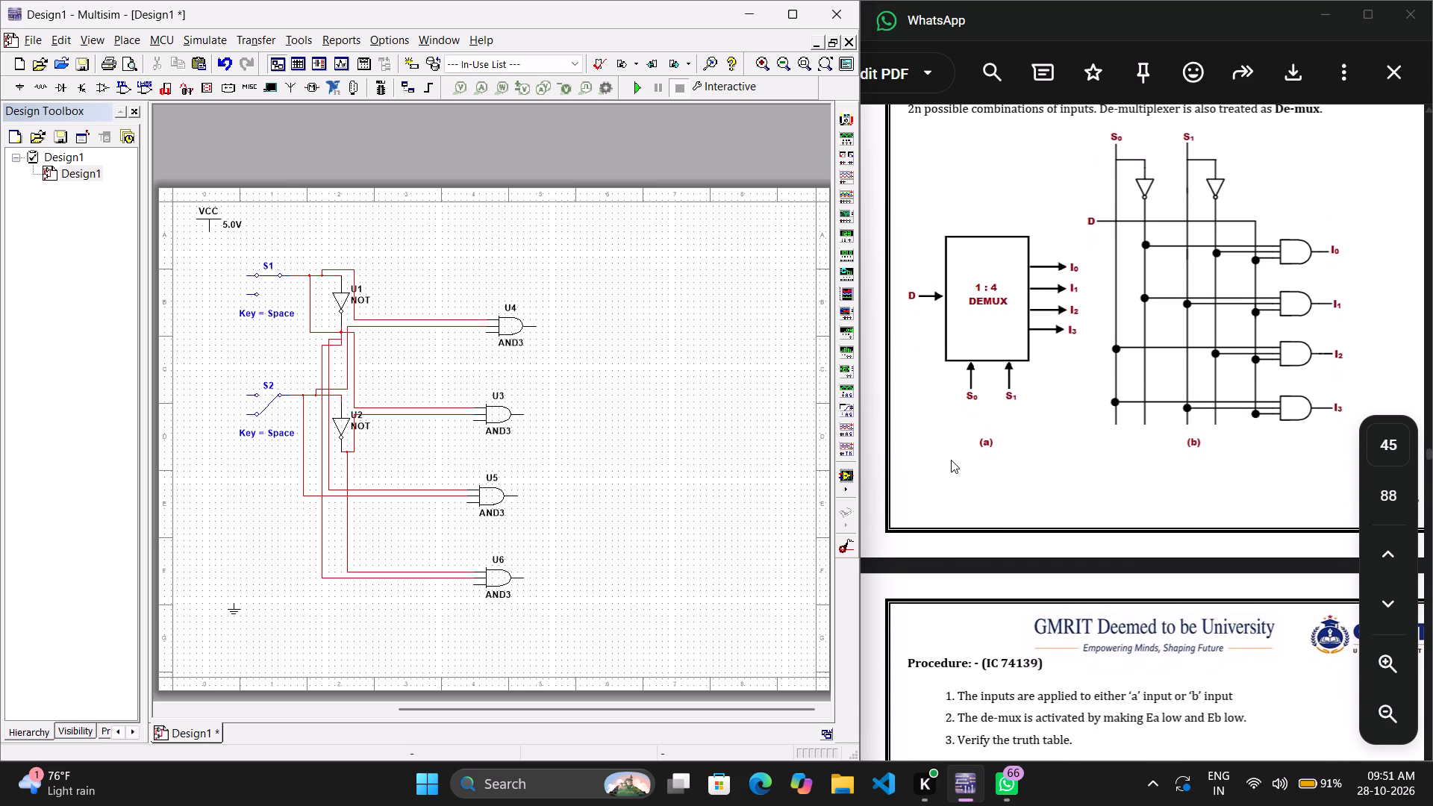
scroll(951, 460, up, 1)
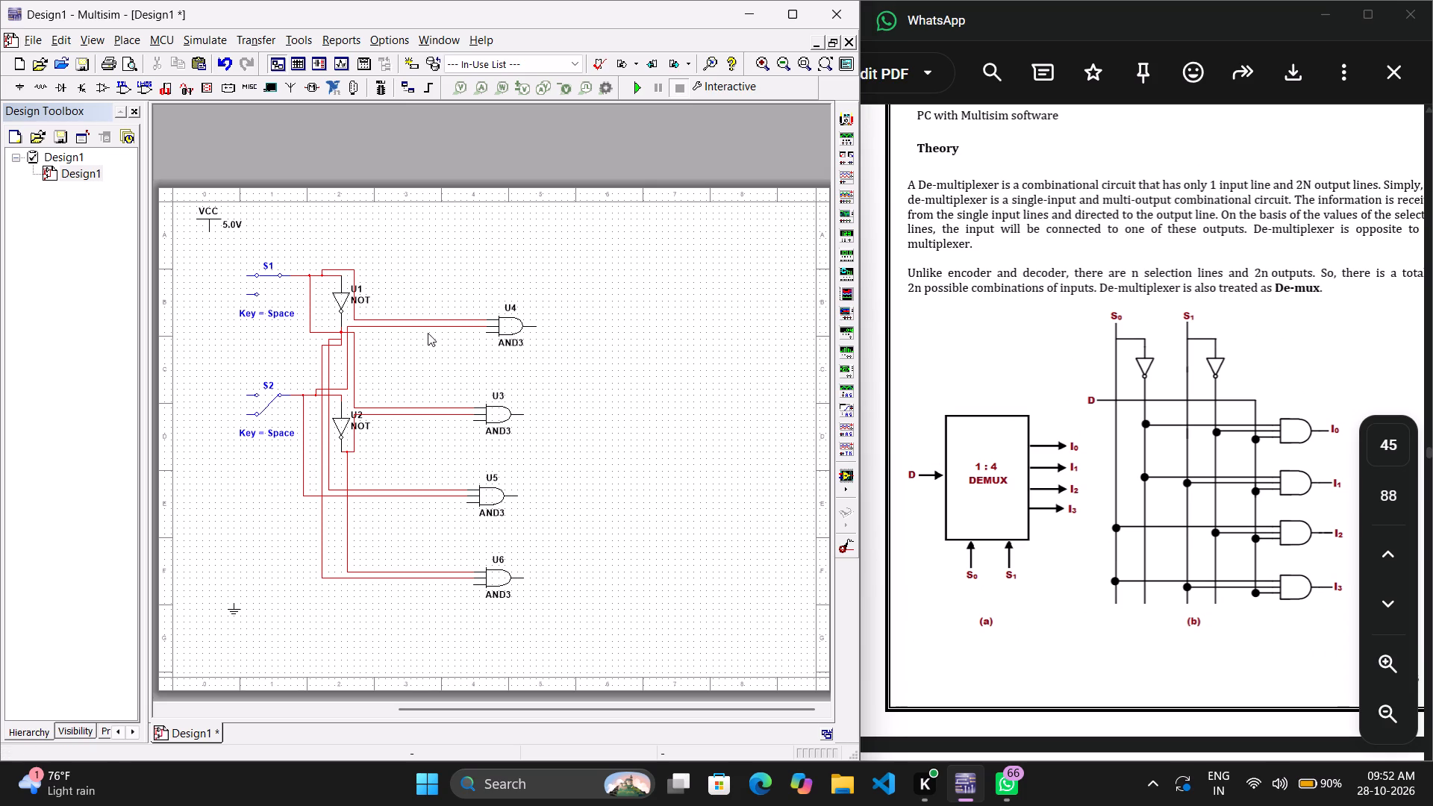
click(246, 411)
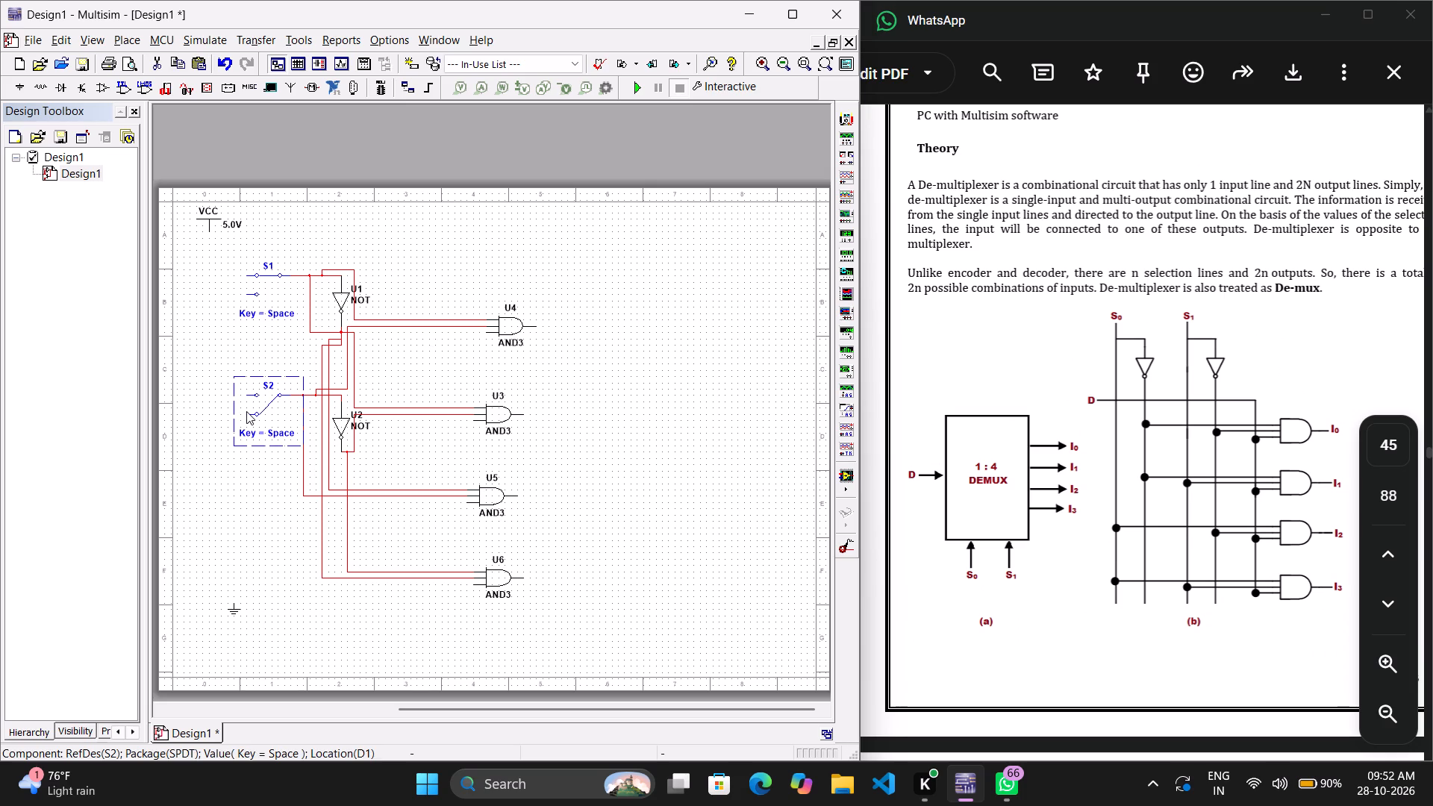
key(ctrl+c)
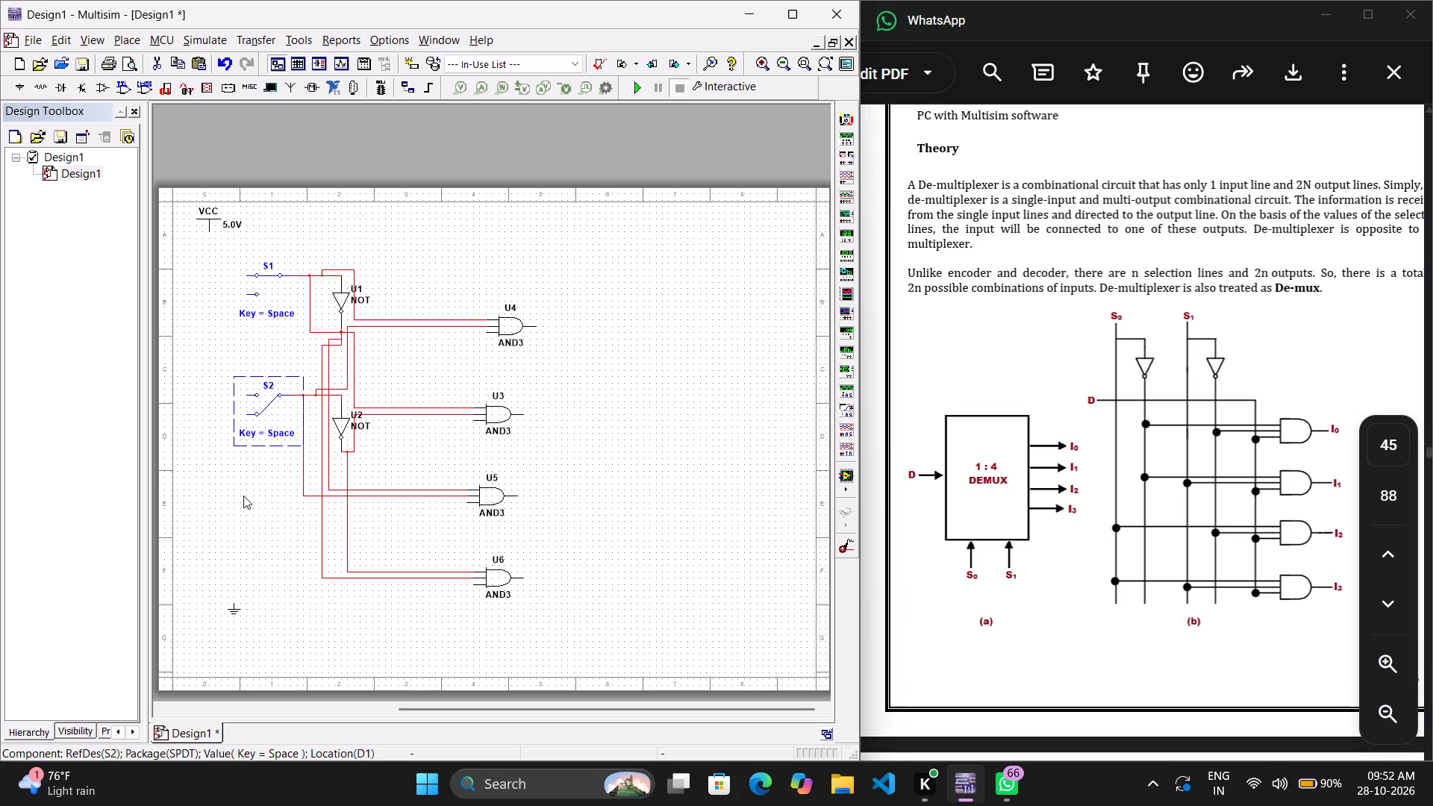
click(245, 496)
key(ctrl+v)
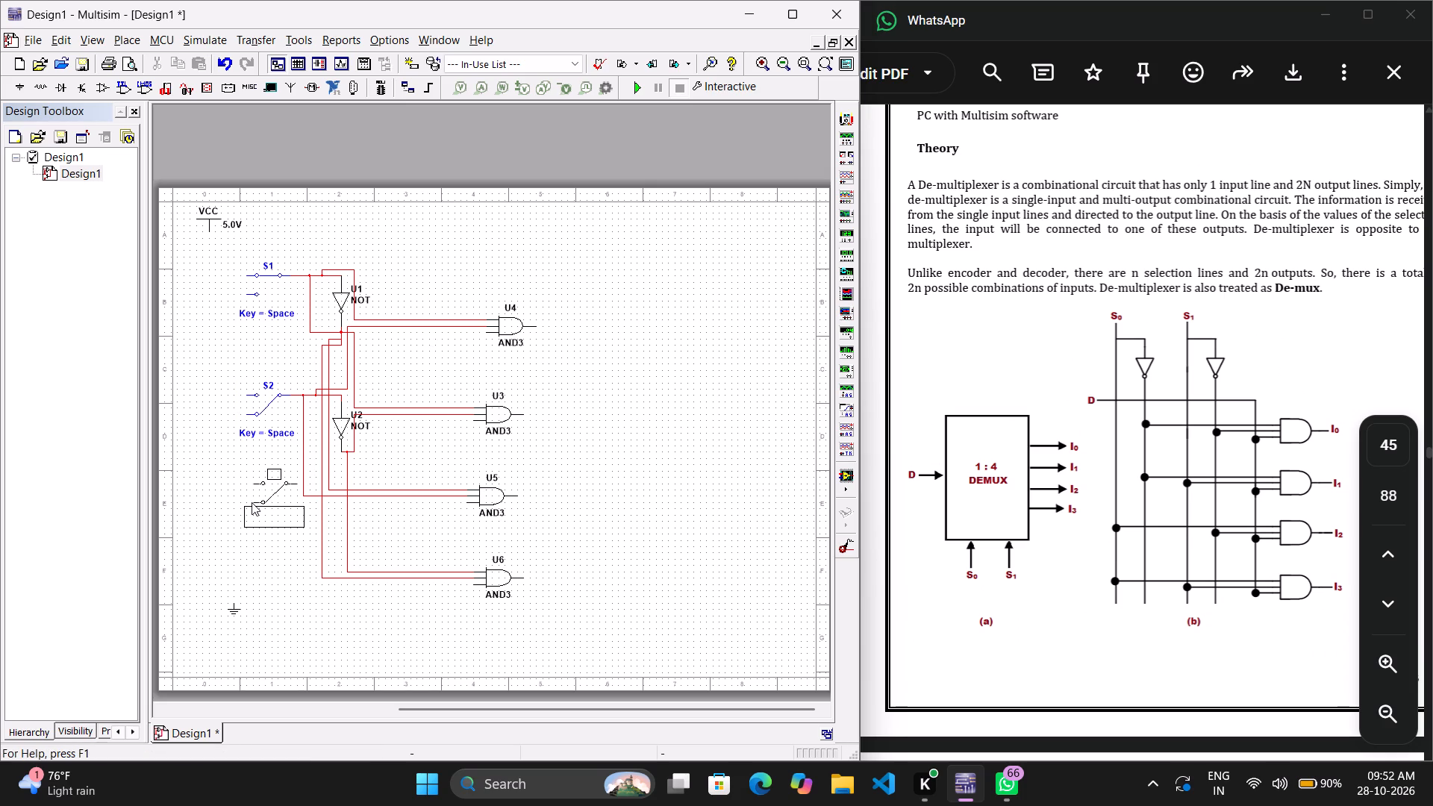
click(241, 533)
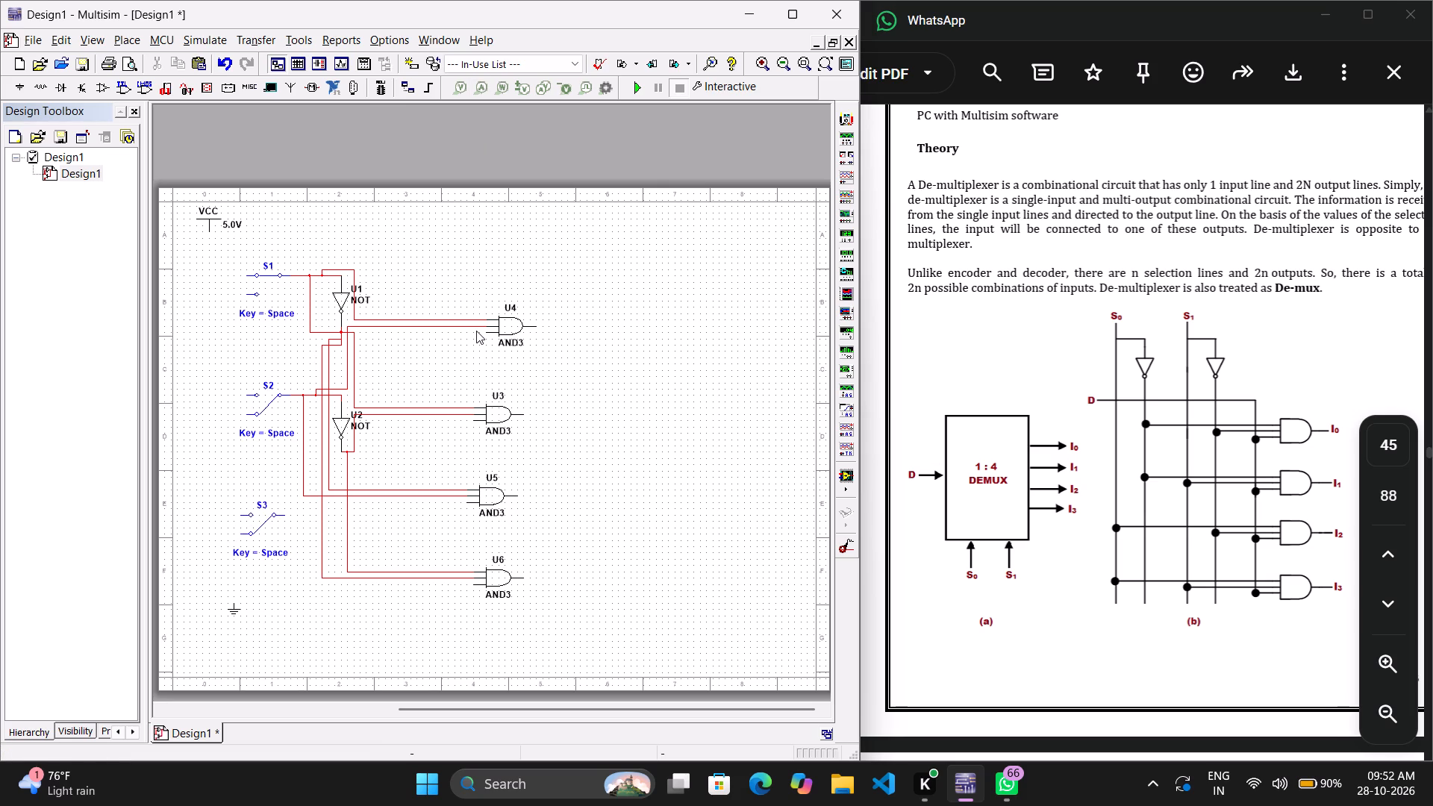
Wire the bottom inputs of AND gates U4 and U3 to the output of switch S3.
drag(484, 333, 289, 513)
click(289, 513)
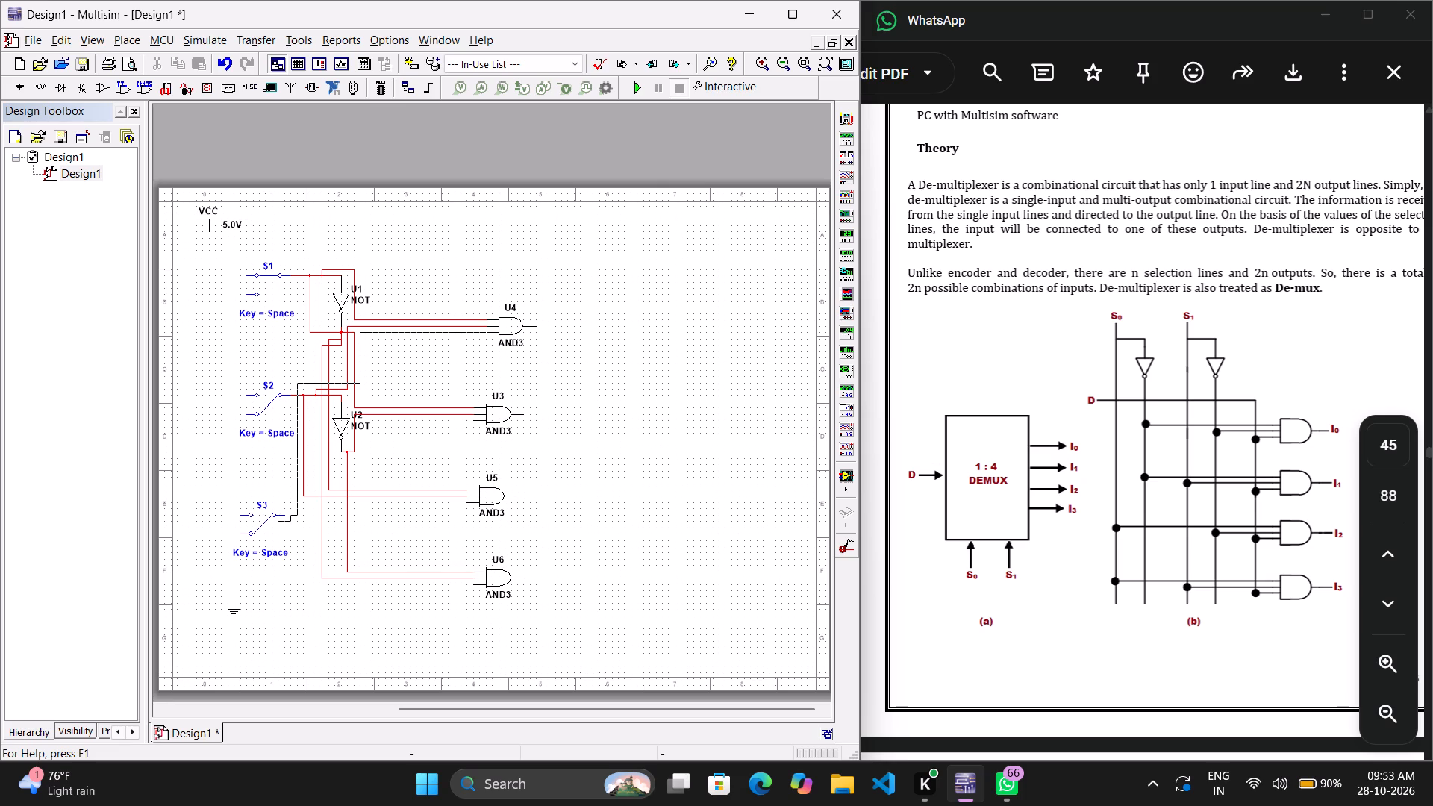
click(284, 516)
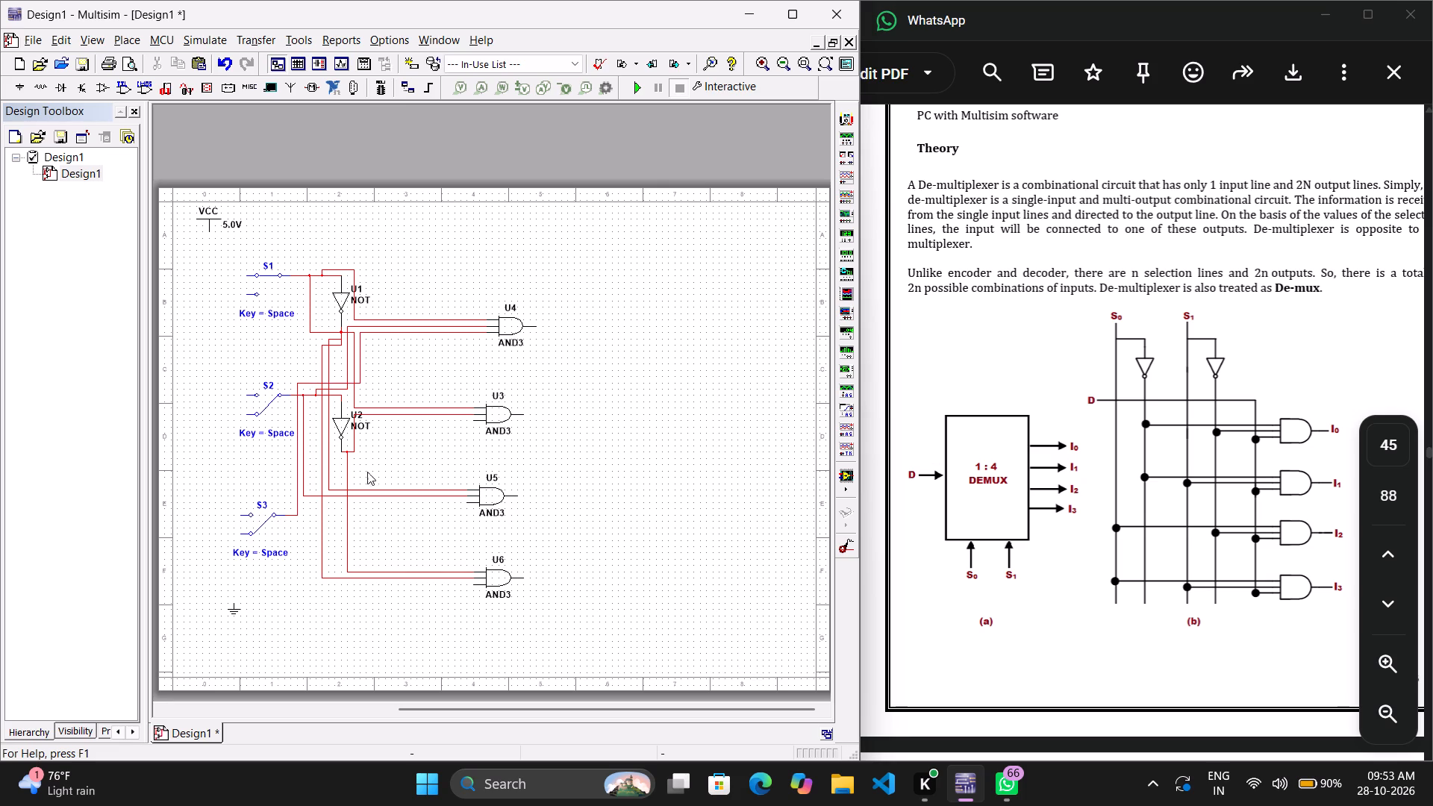
click(472, 421)
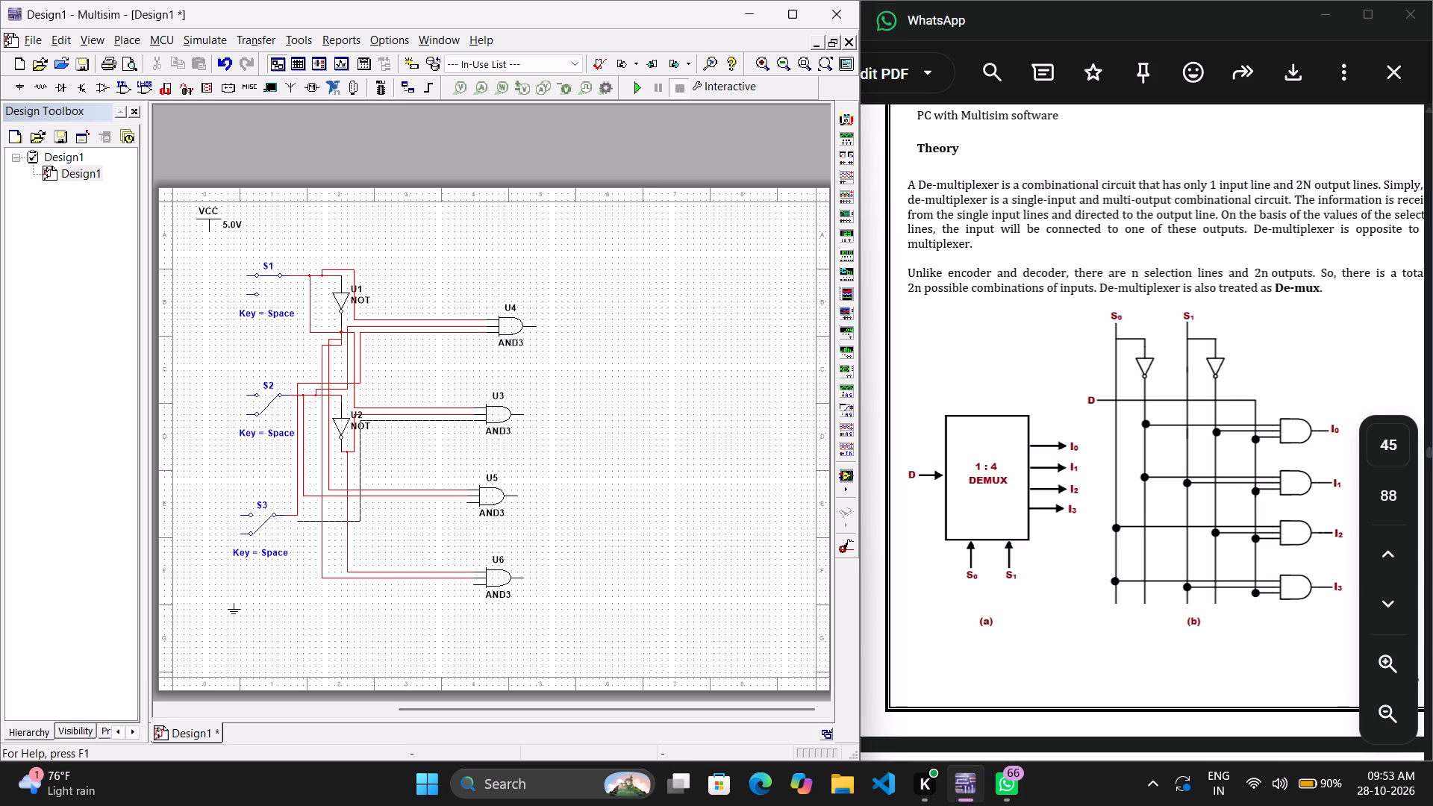
click(296, 516)
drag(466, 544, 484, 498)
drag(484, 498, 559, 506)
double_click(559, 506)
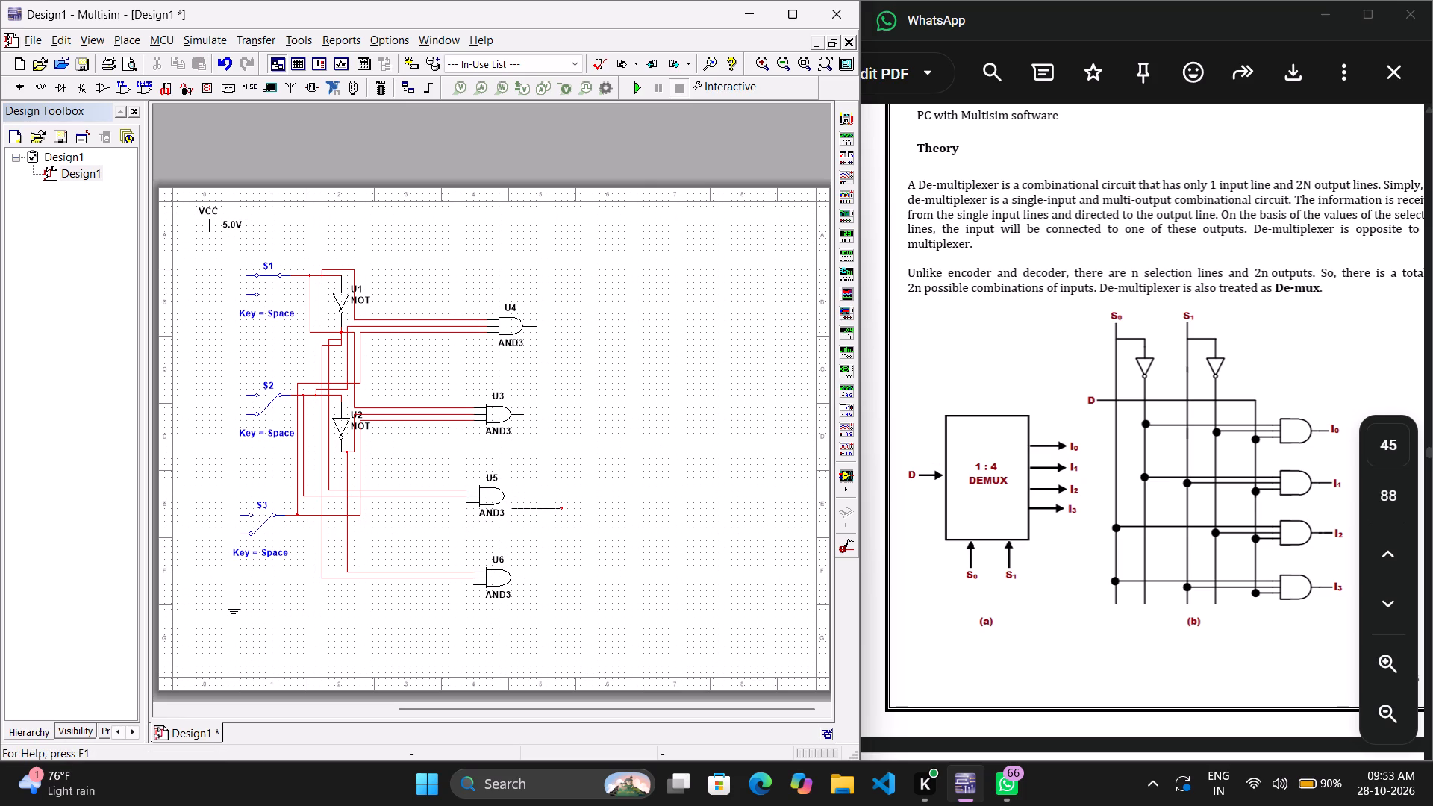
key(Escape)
Wire the bottom inputs of AND gates U5 and U6 to switch S3's output wire.
drag(466, 501, 369, 510)
drag(369, 510, 355, 509)
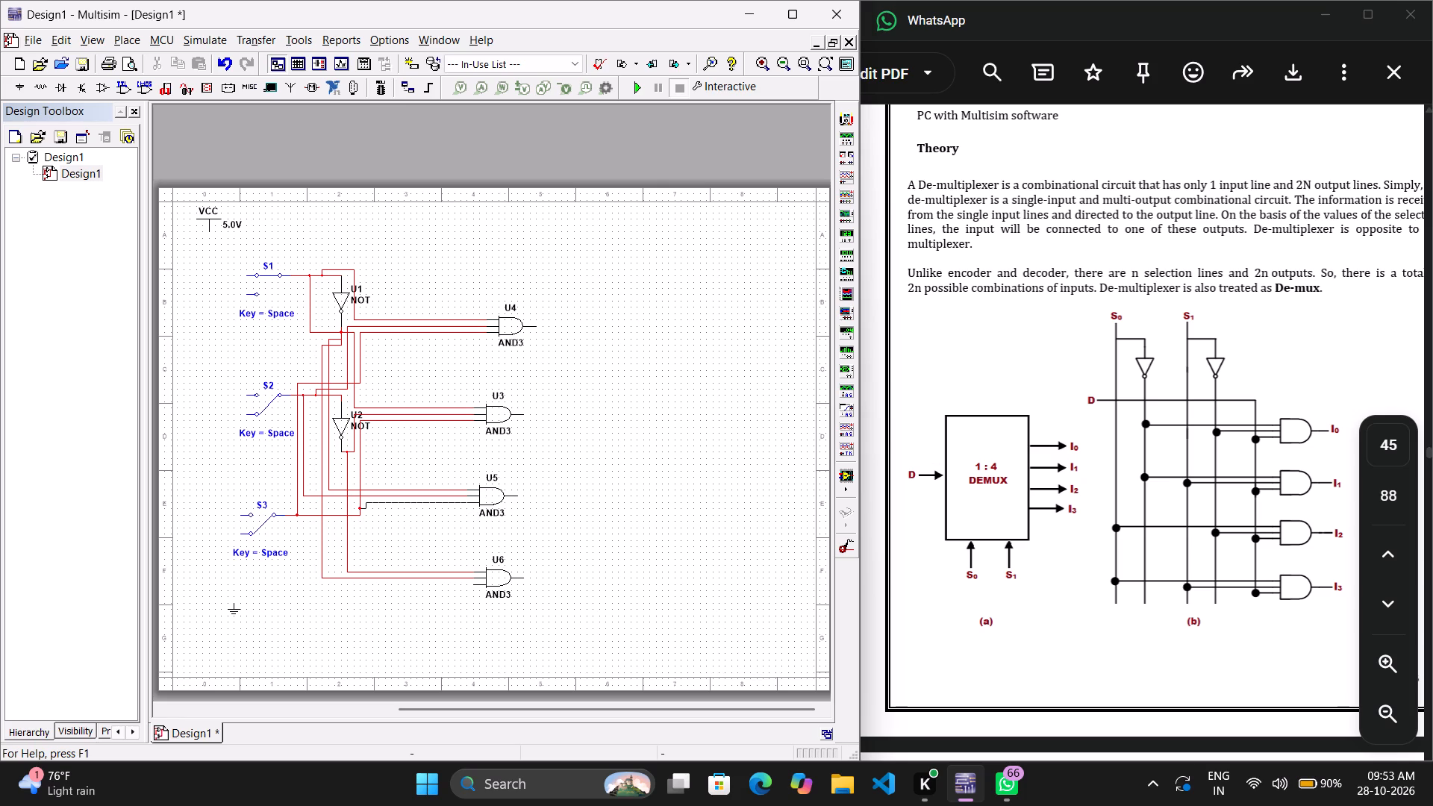
click(359, 510)
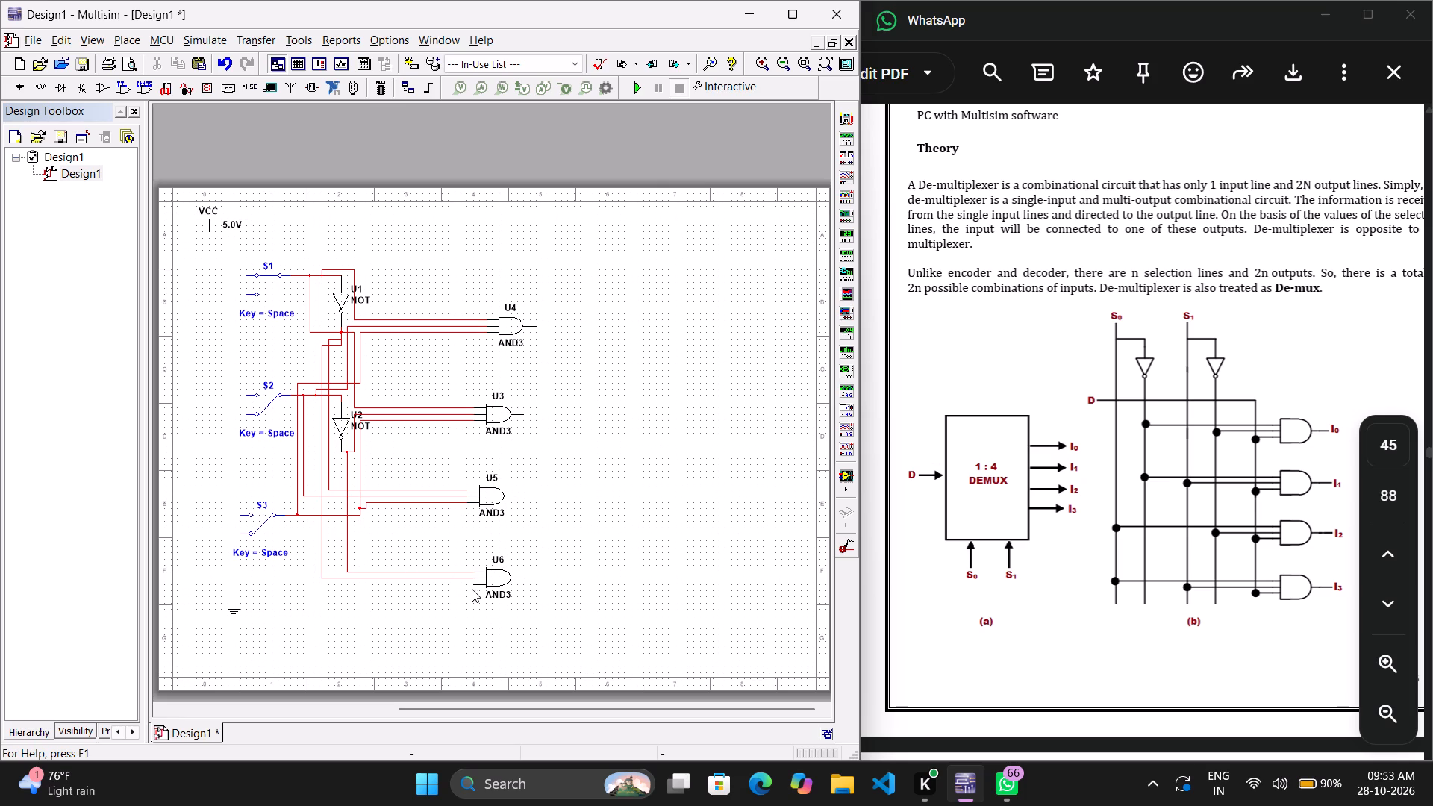
click(473, 582)
click(335, 515)
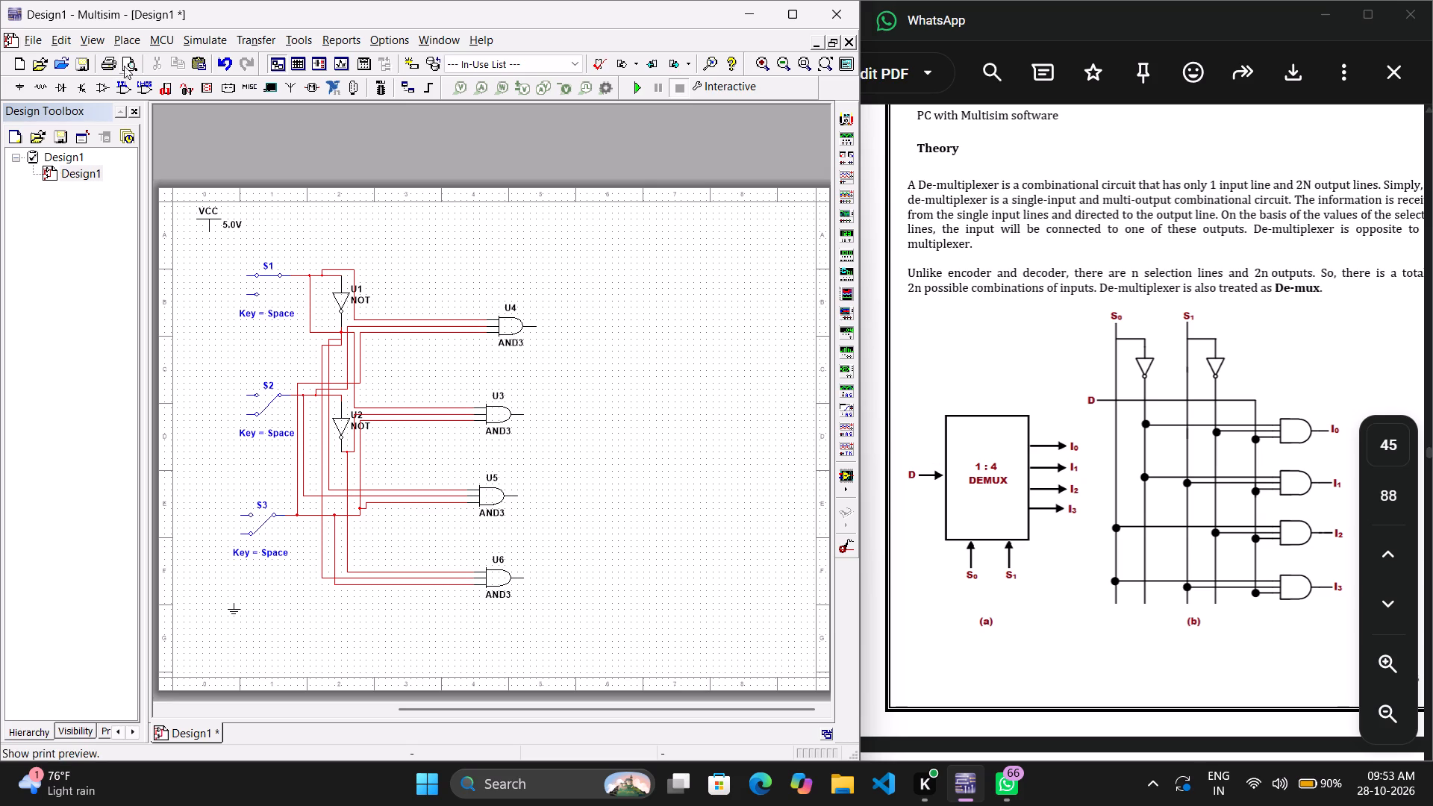
Place a PROBE_DIG_ORANGE from the Indicators group's PROBE family just above and beyond AND gate U4's output.
click(19, 80)
click(64, 95)
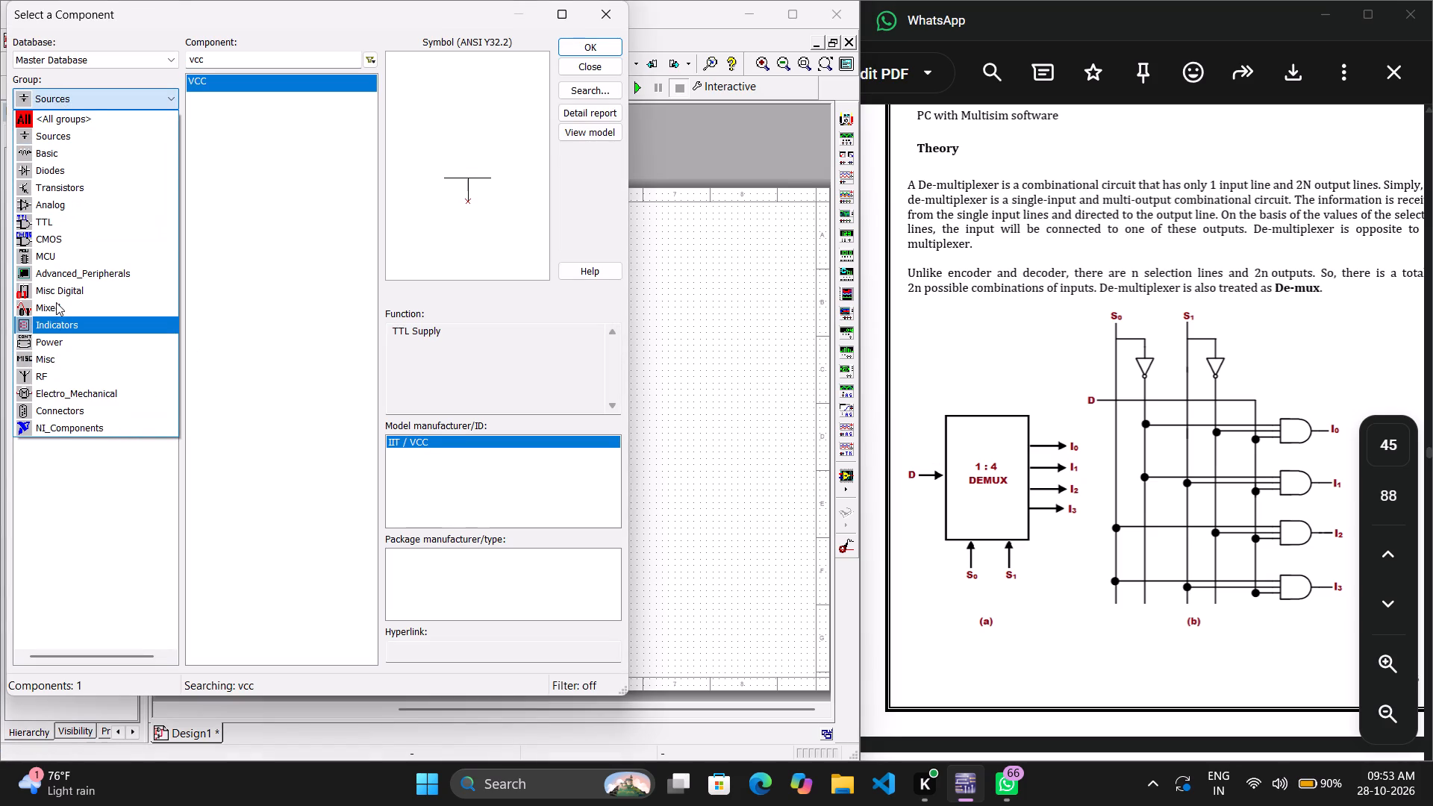
click(51, 328)
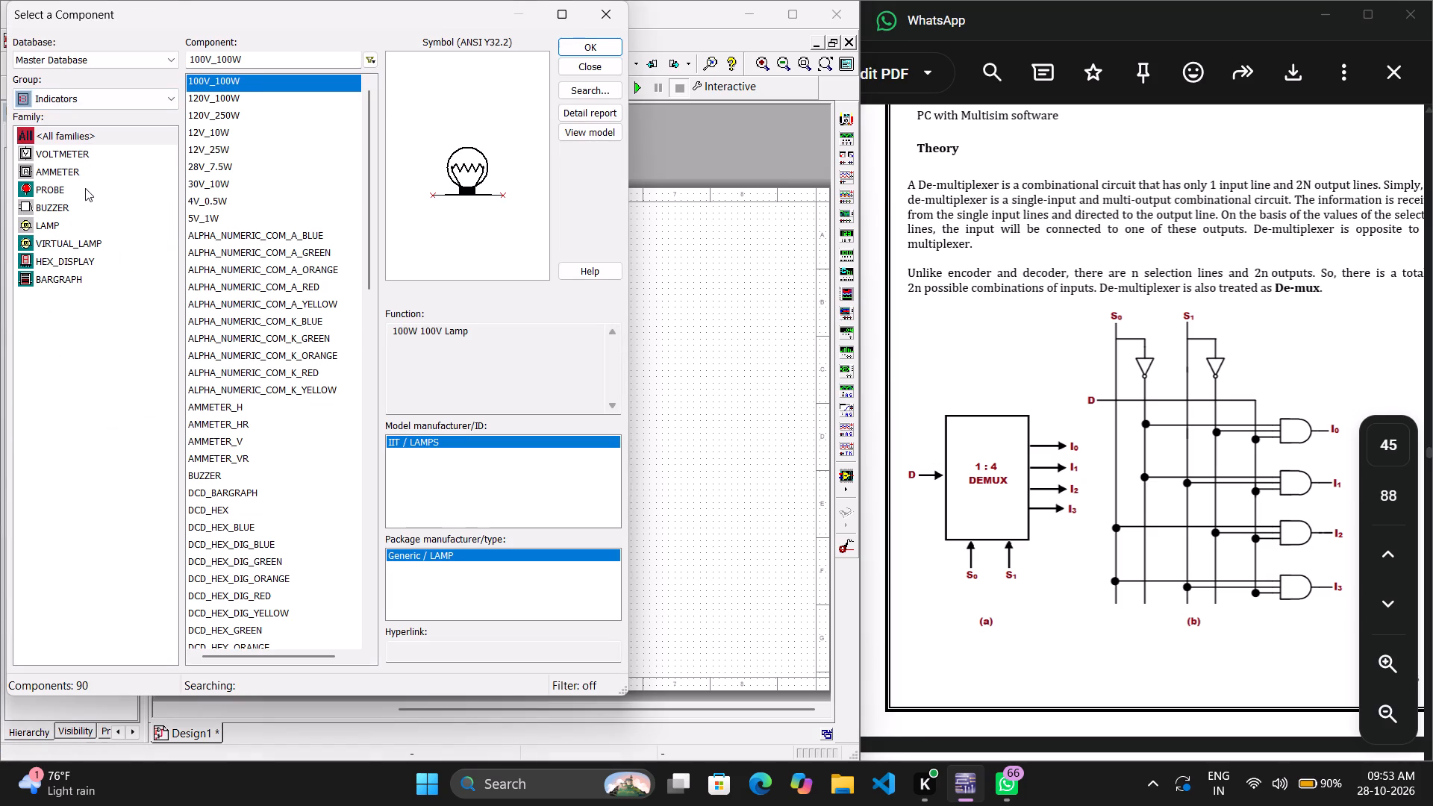
click(85, 188)
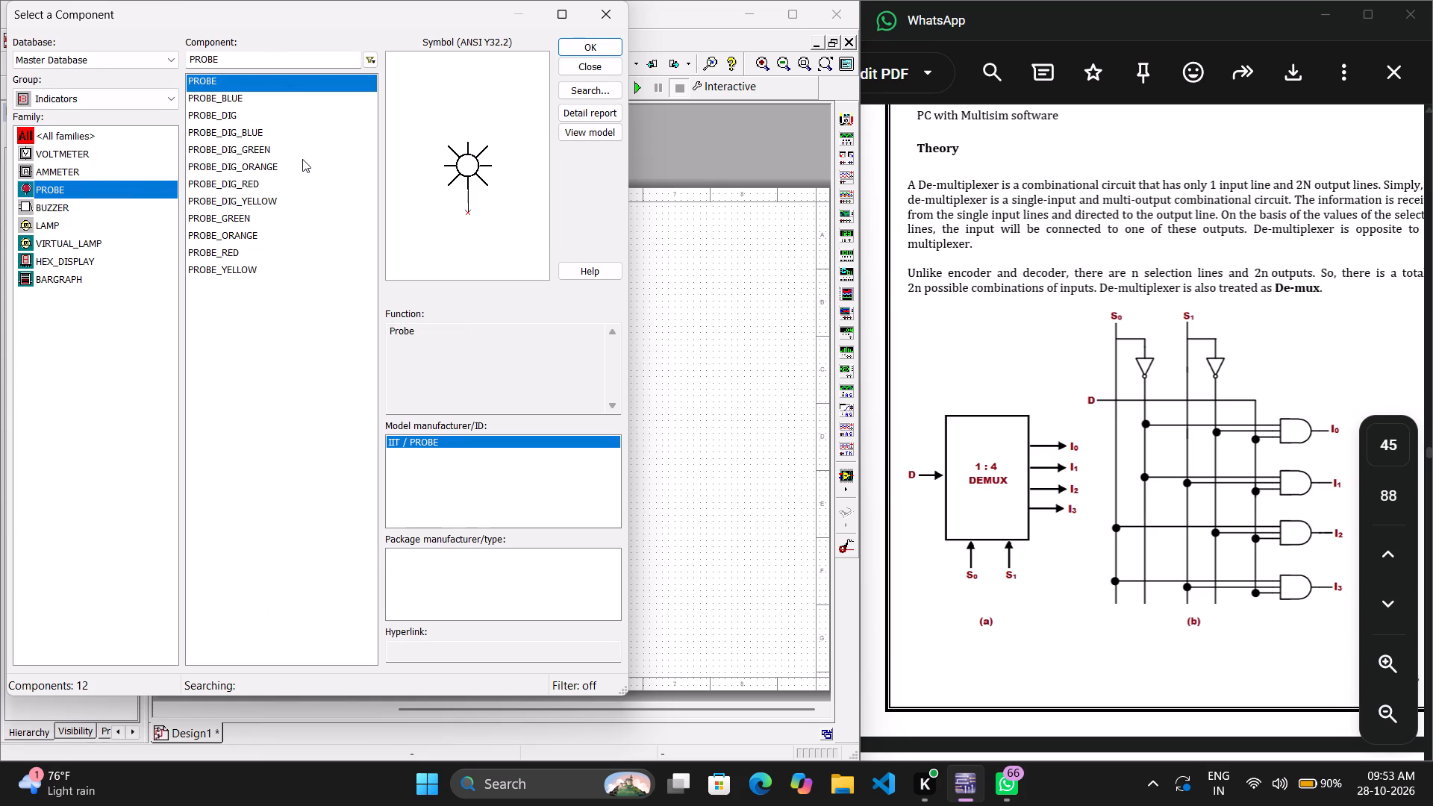
click(303, 160)
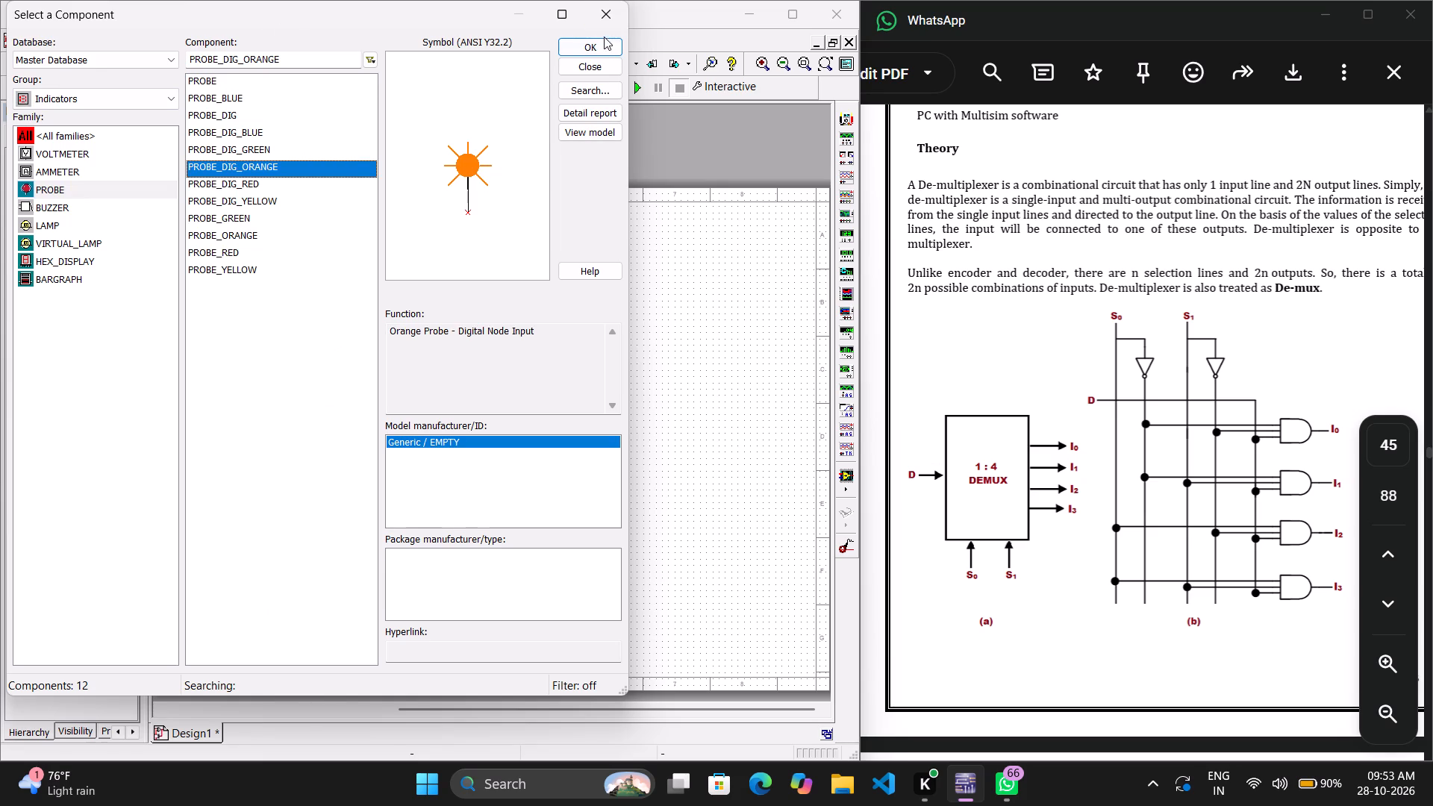
click(598, 48)
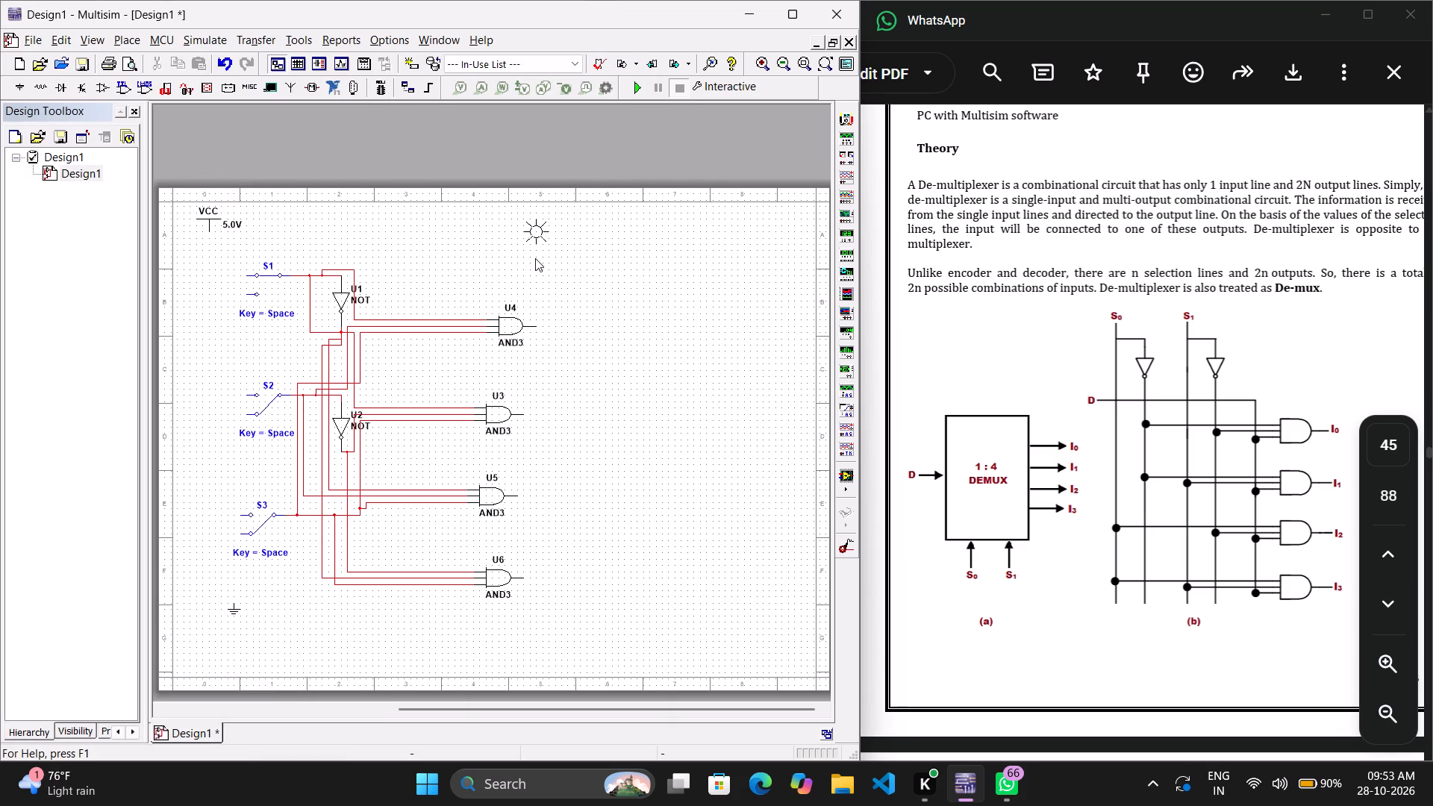
click(561, 316)
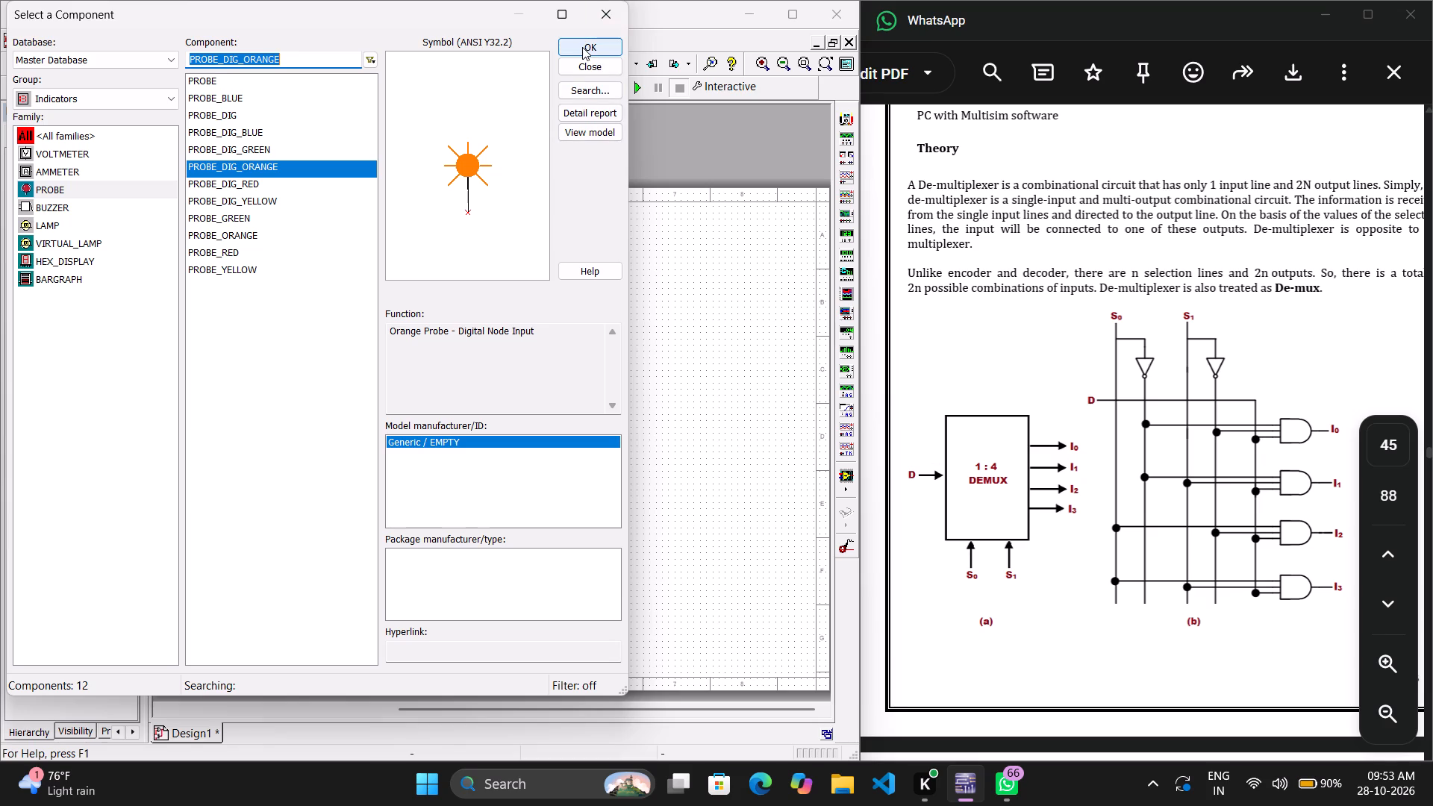
Place three more PROBE_DIG_ORANGE probes, one just above and beyond each output of AND gates U3, U5 and U6, and close the component browser.
click(582, 47)
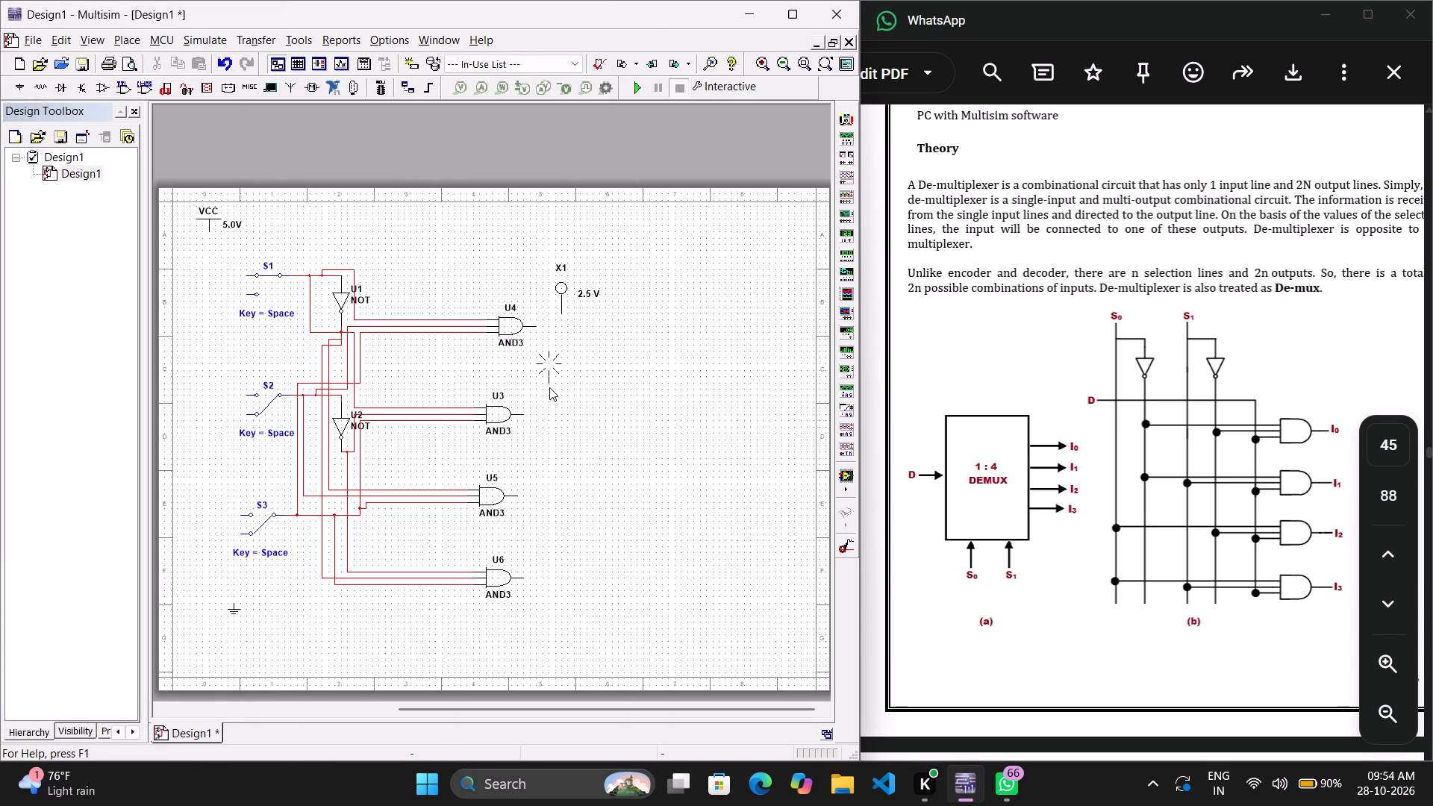
click(555, 407)
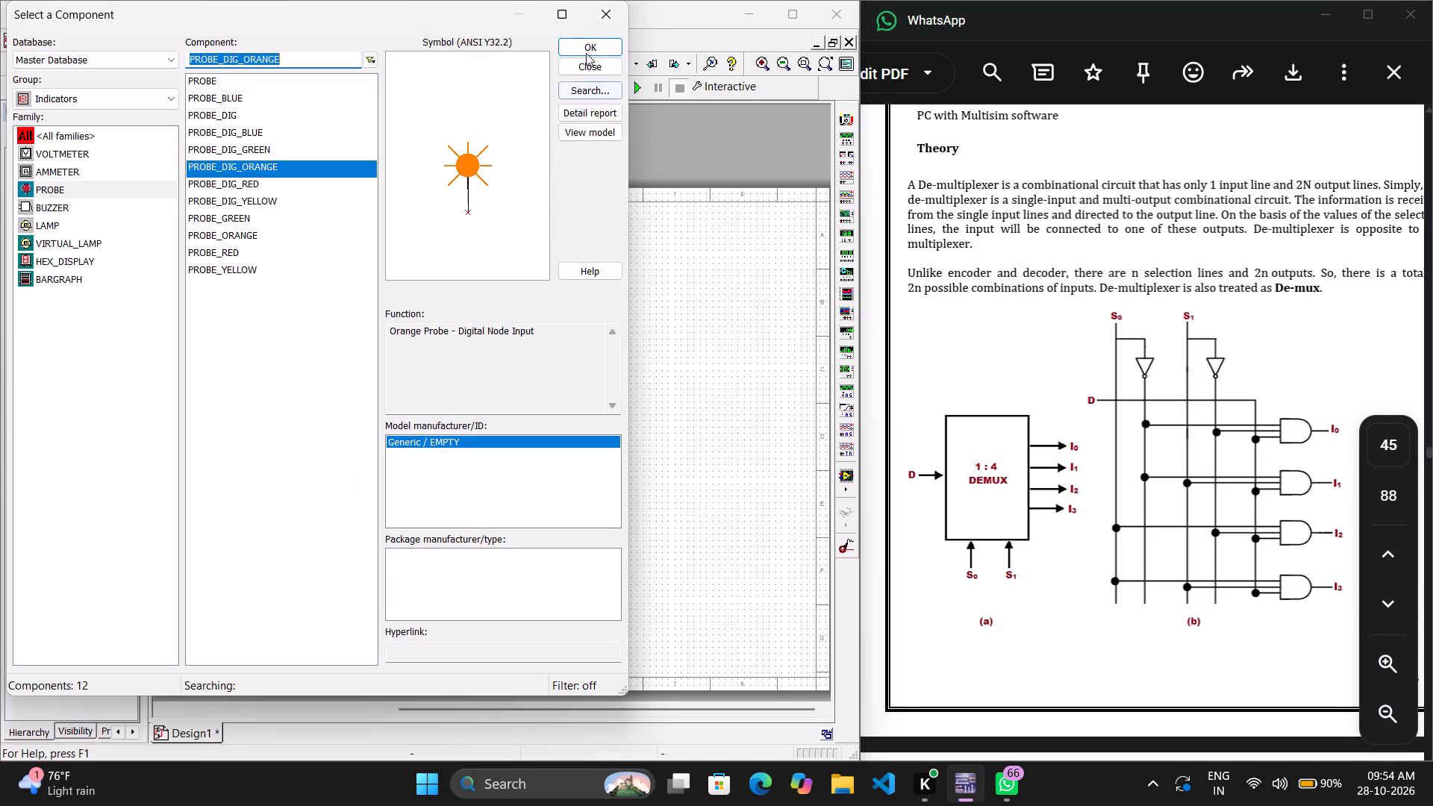
click(578, 51)
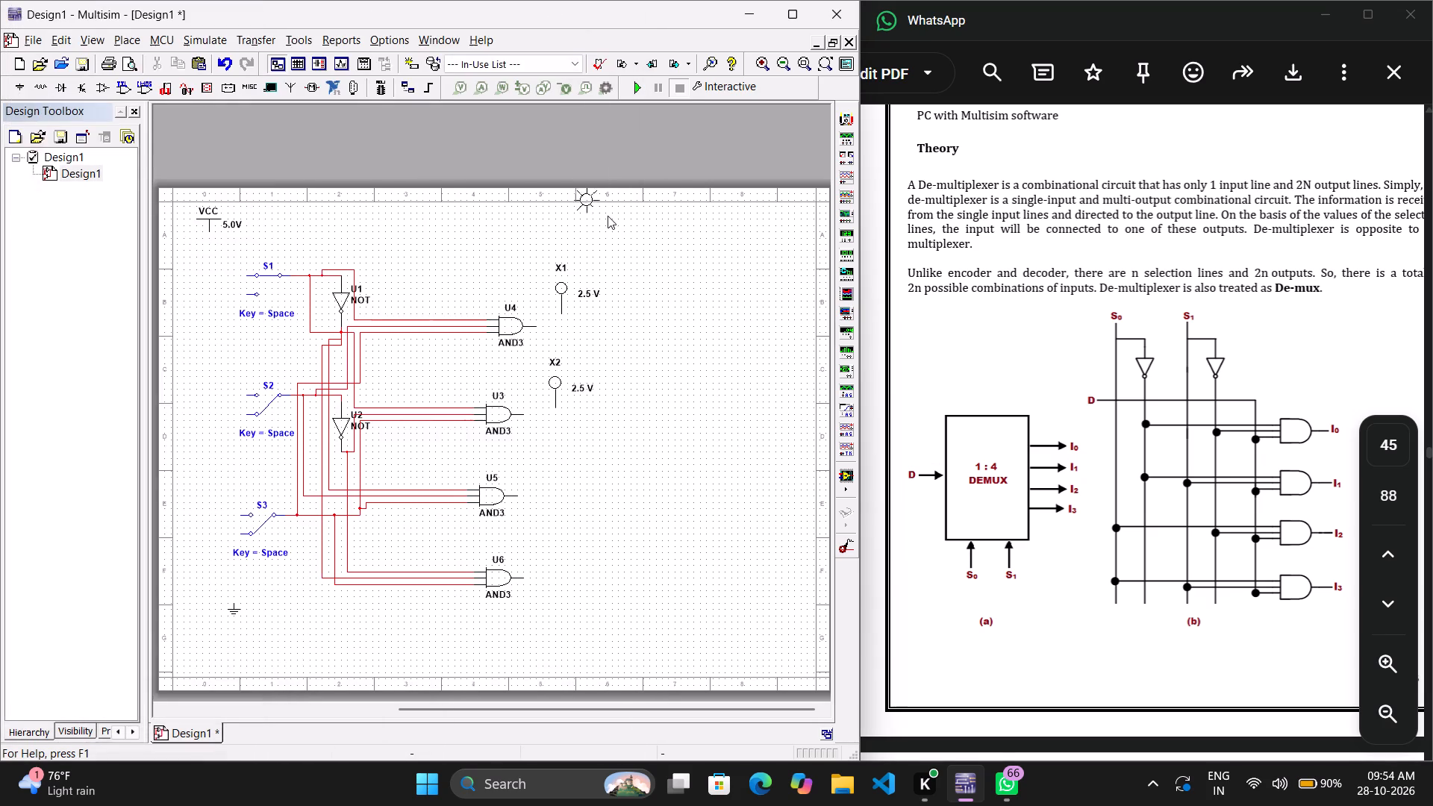
click(548, 476)
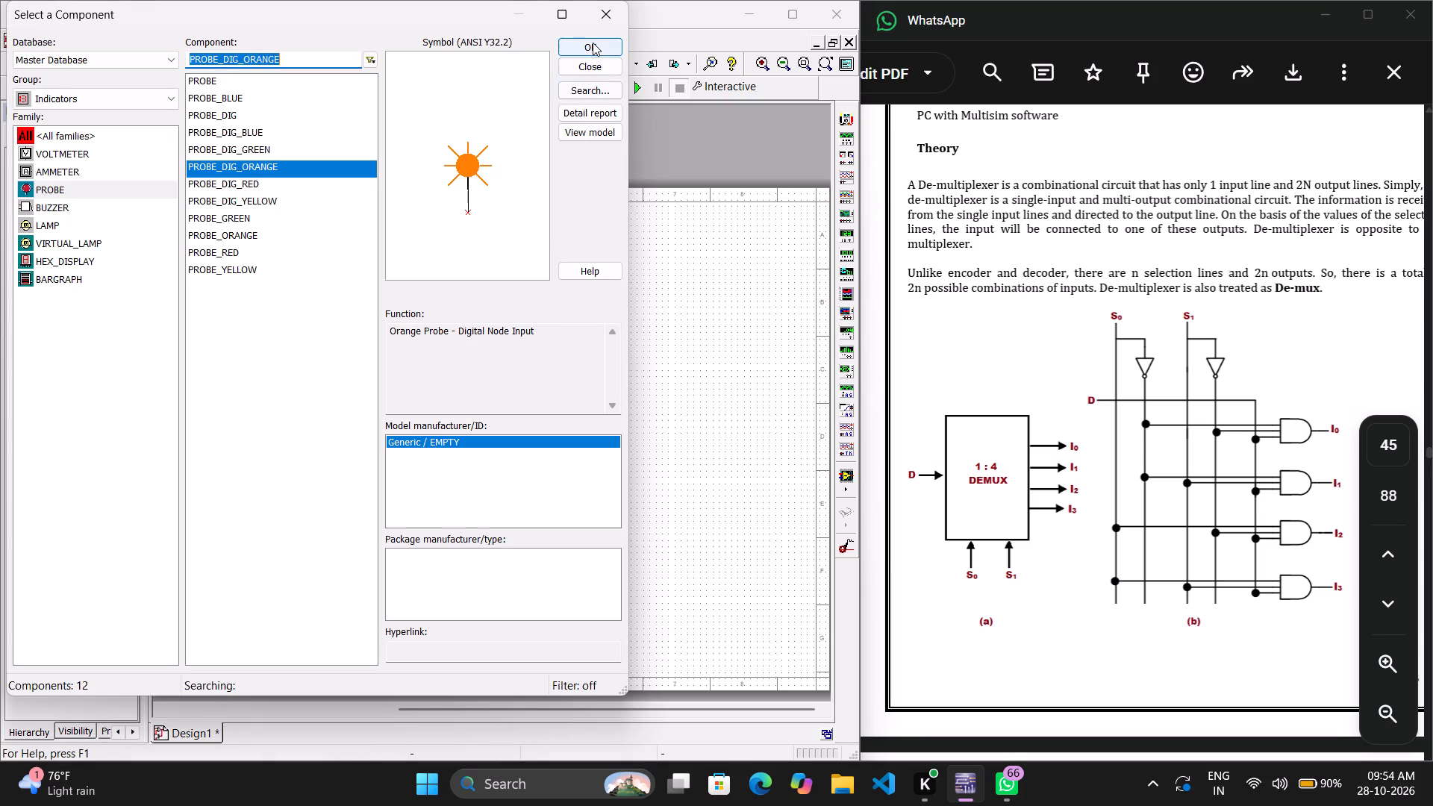
click(593, 43)
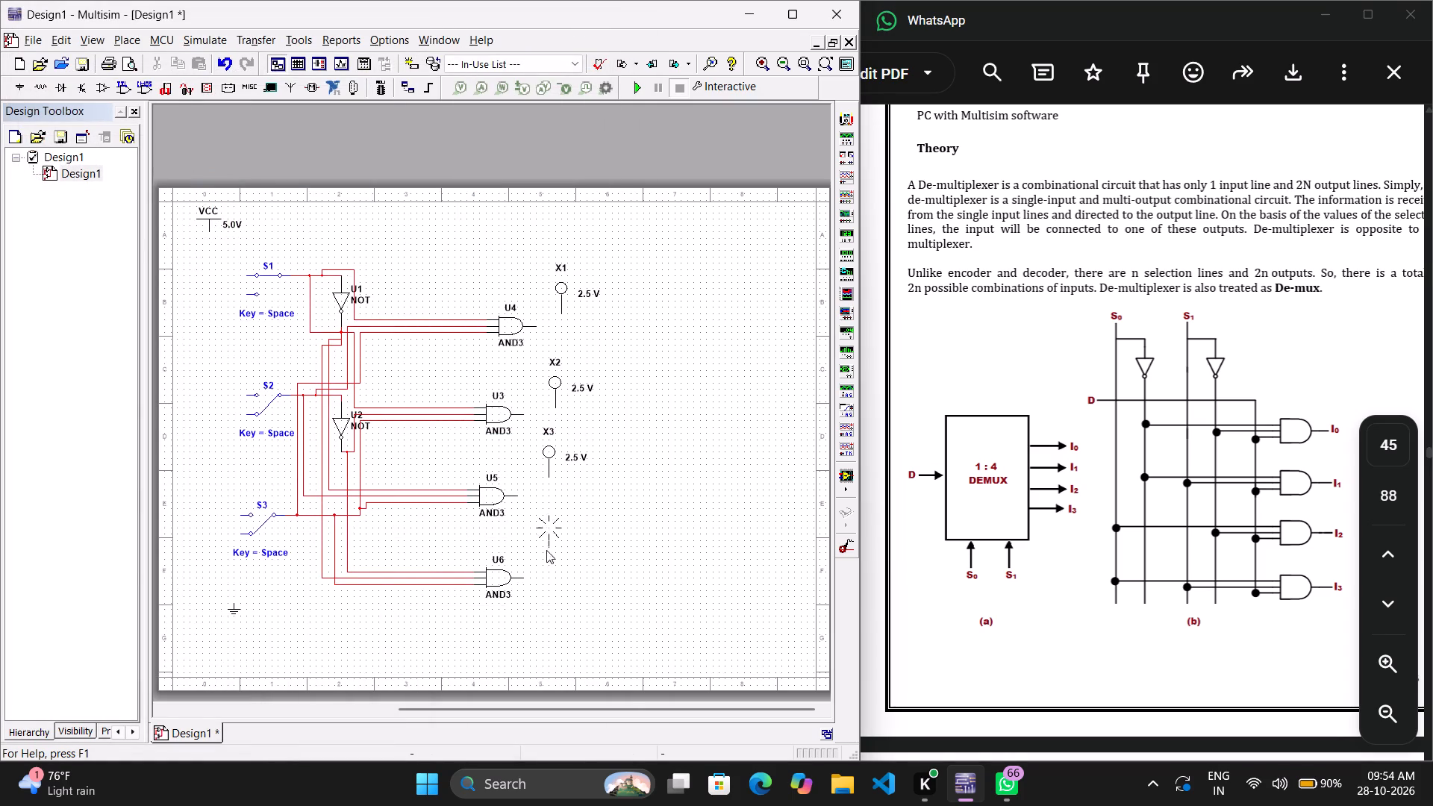
click(548, 571)
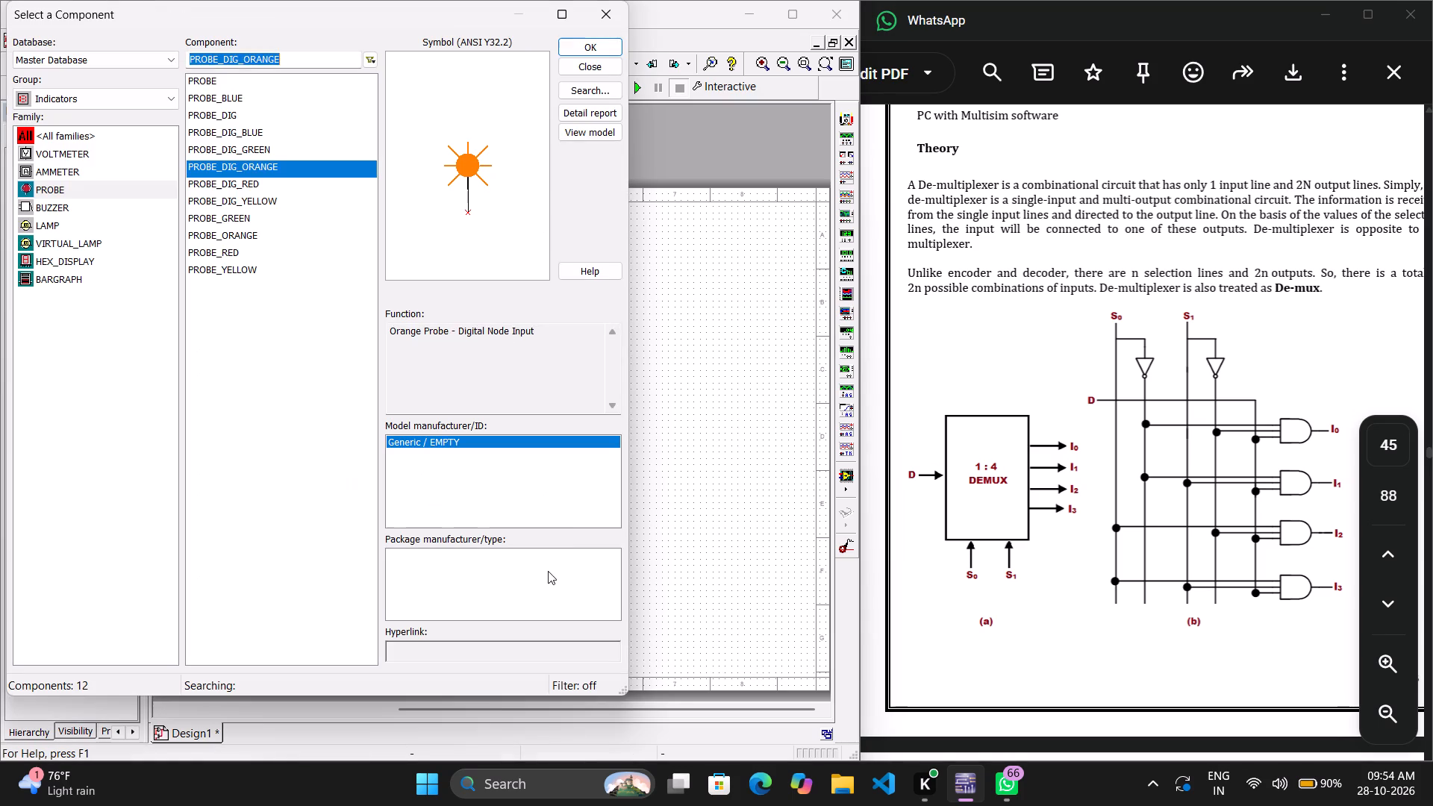
click(601, 5)
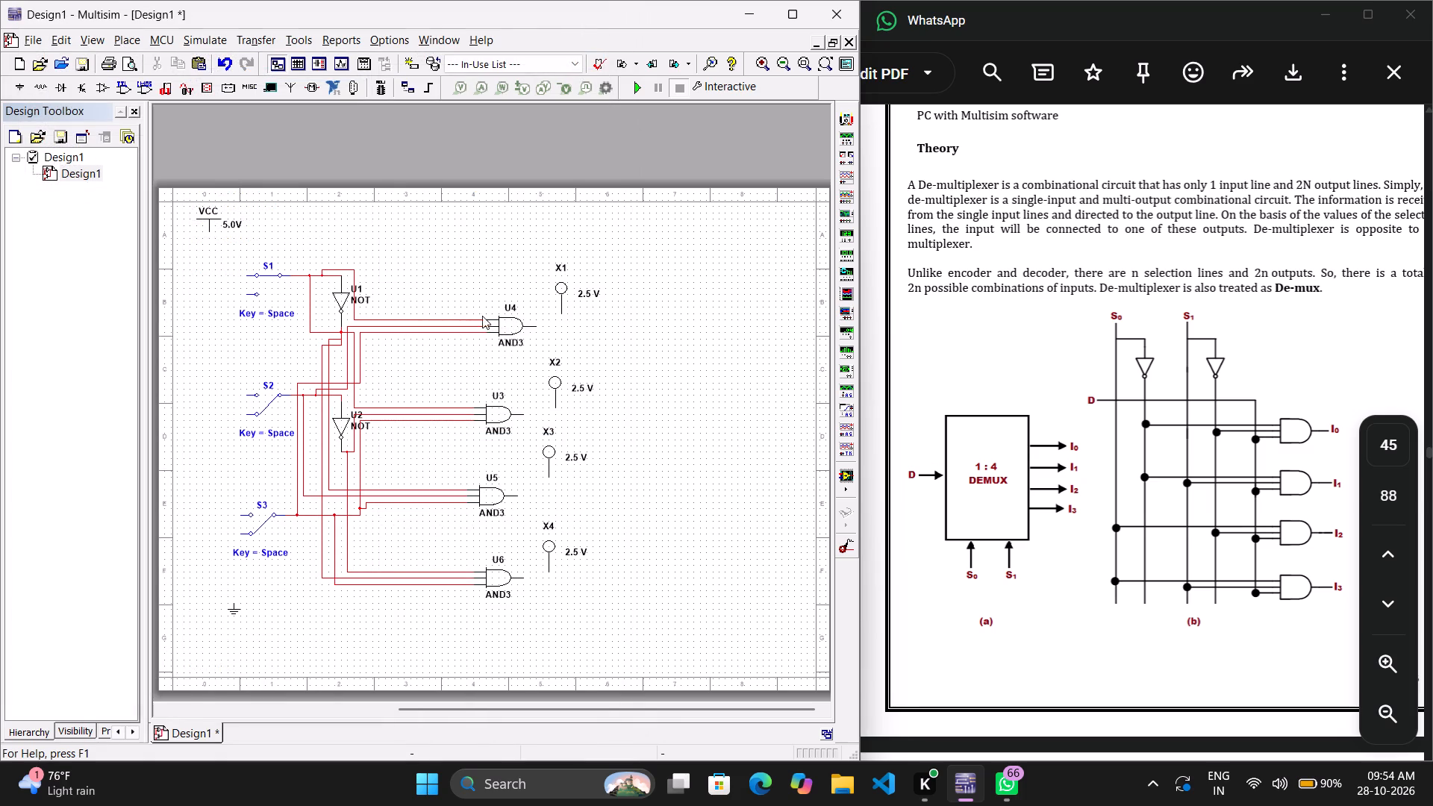
Wire AND gate U4's output to probe X1 and AND gate U3's output to probe X2.
click(534, 327)
click(561, 311)
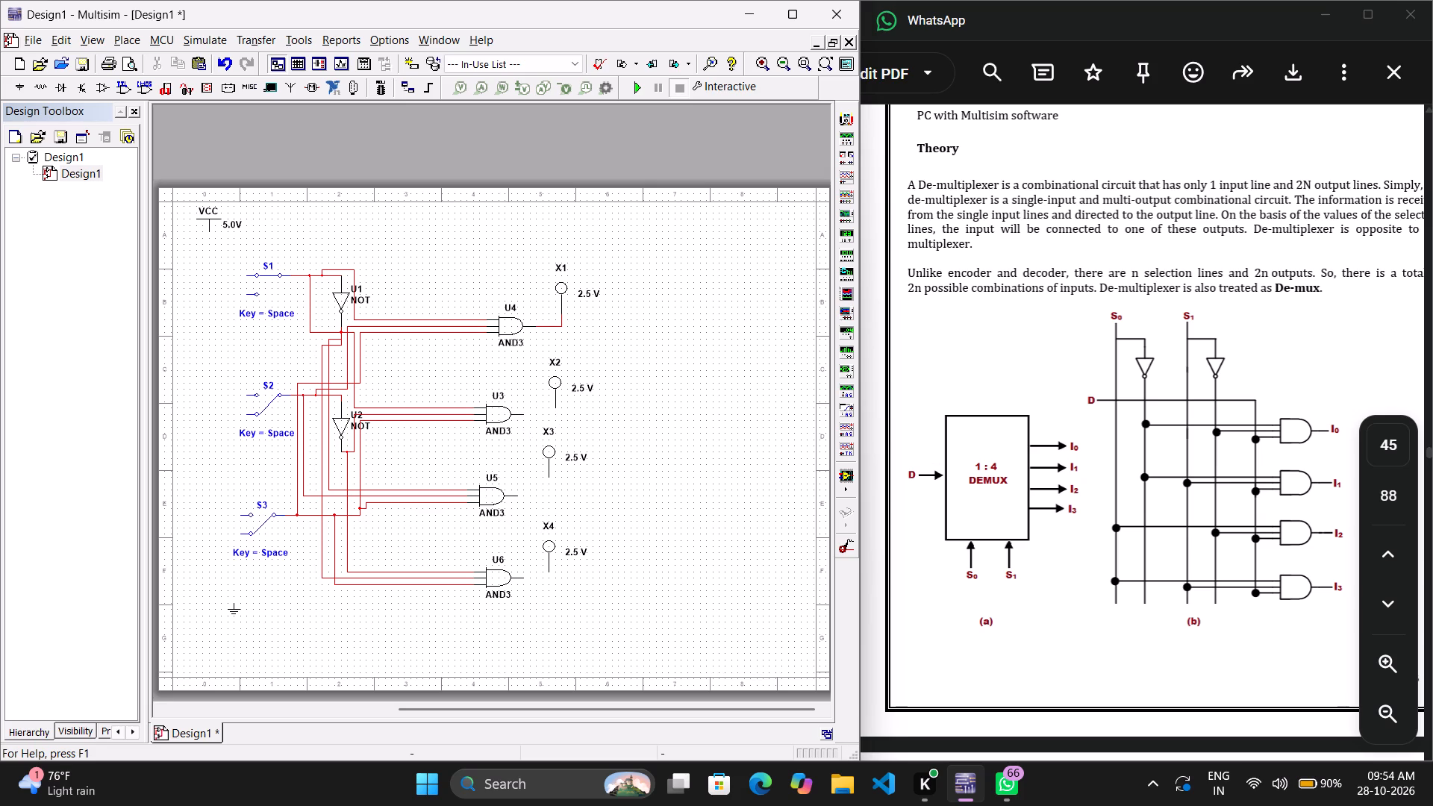
click(522, 413)
click(522, 413)
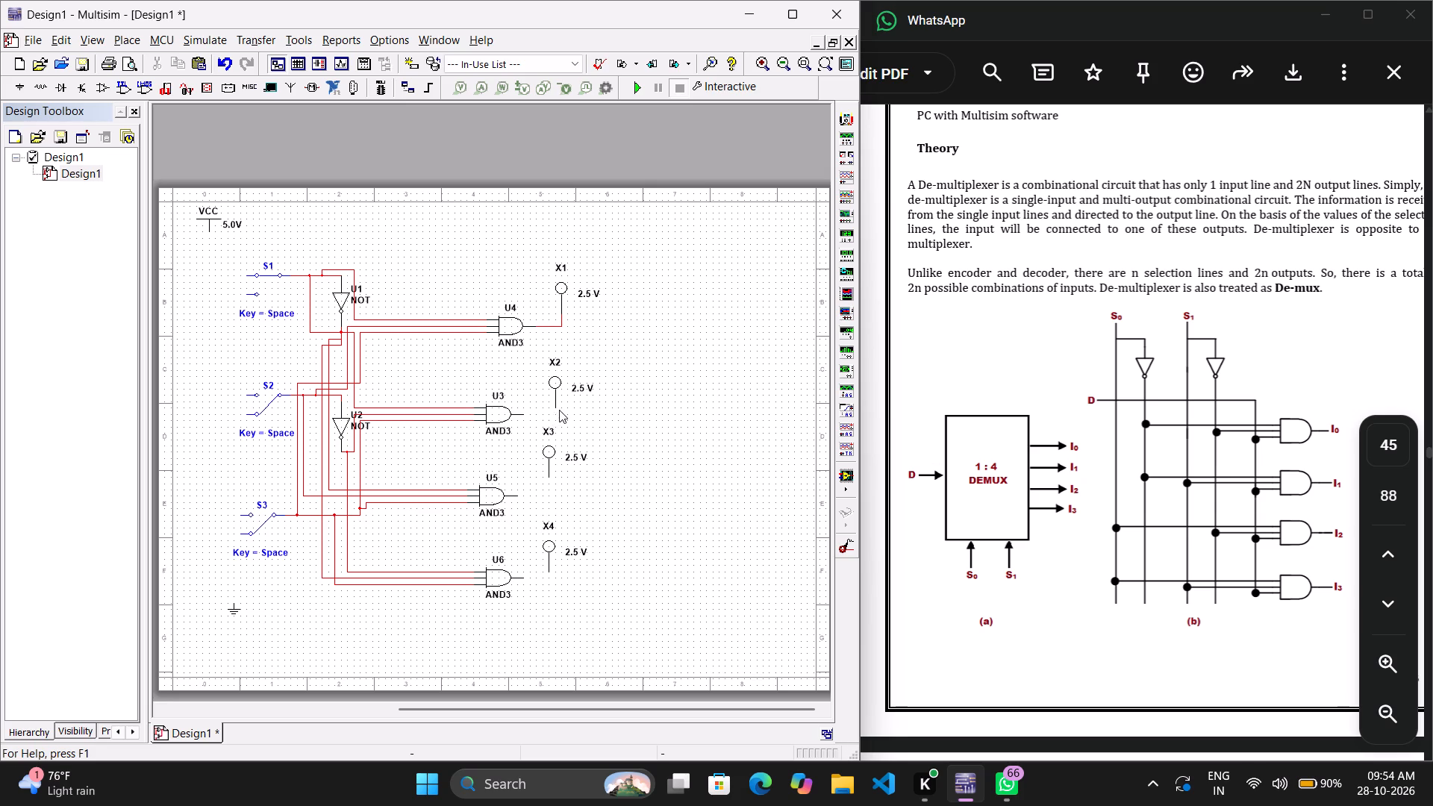
click(556, 404)
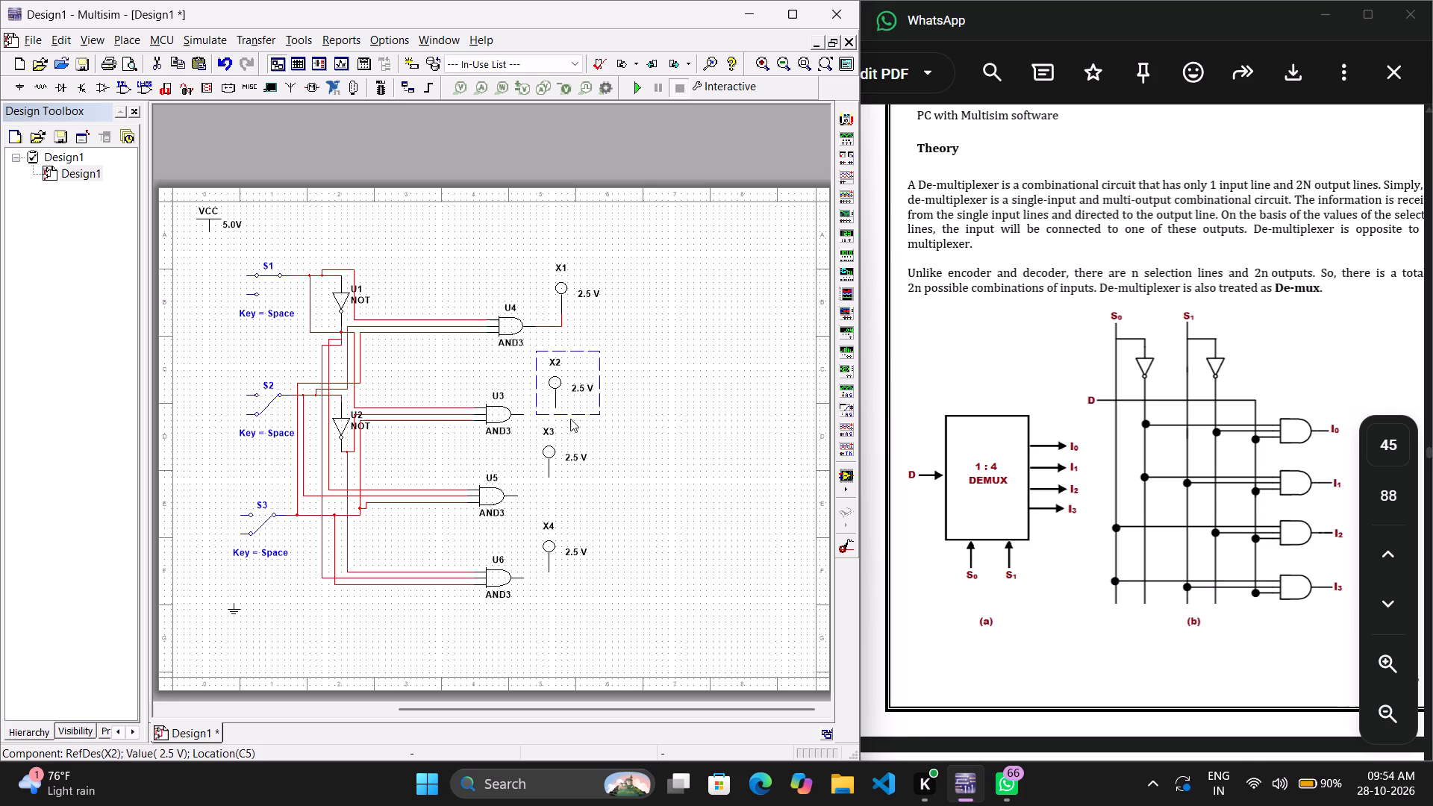
click(574, 425)
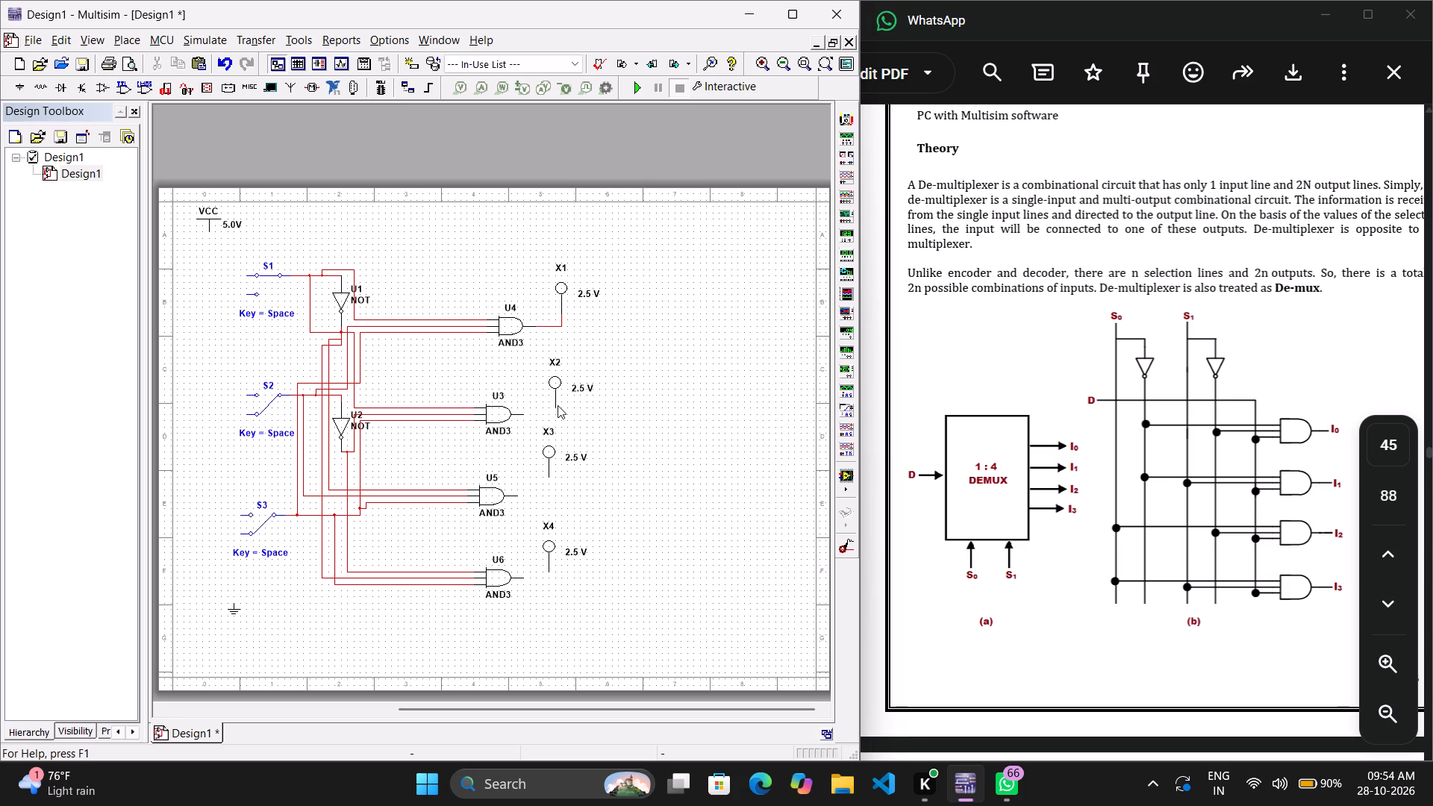
drag(554, 409, 516, 428)
drag(516, 428, 519, 417)
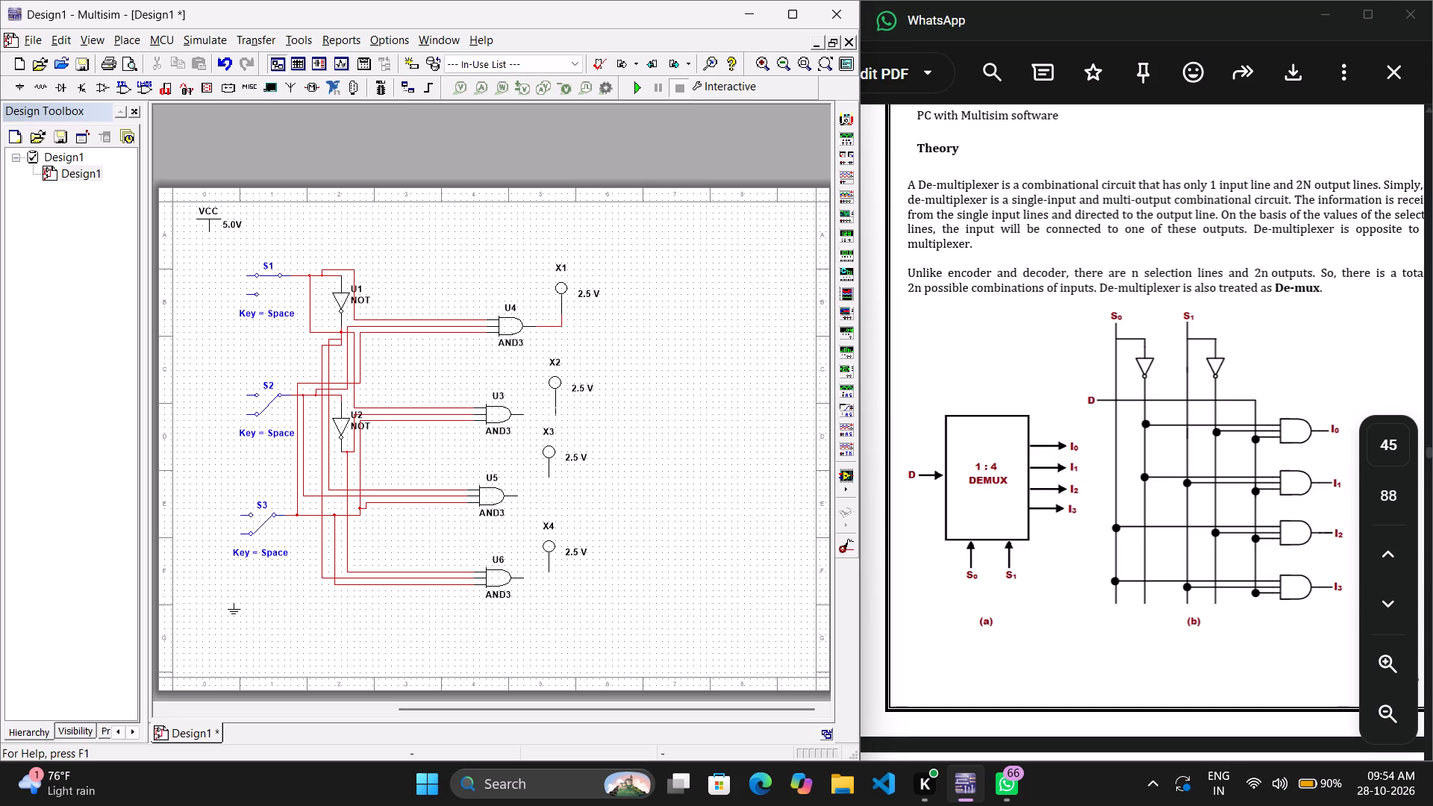
drag(519, 417, 523, 416)
click(523, 416)
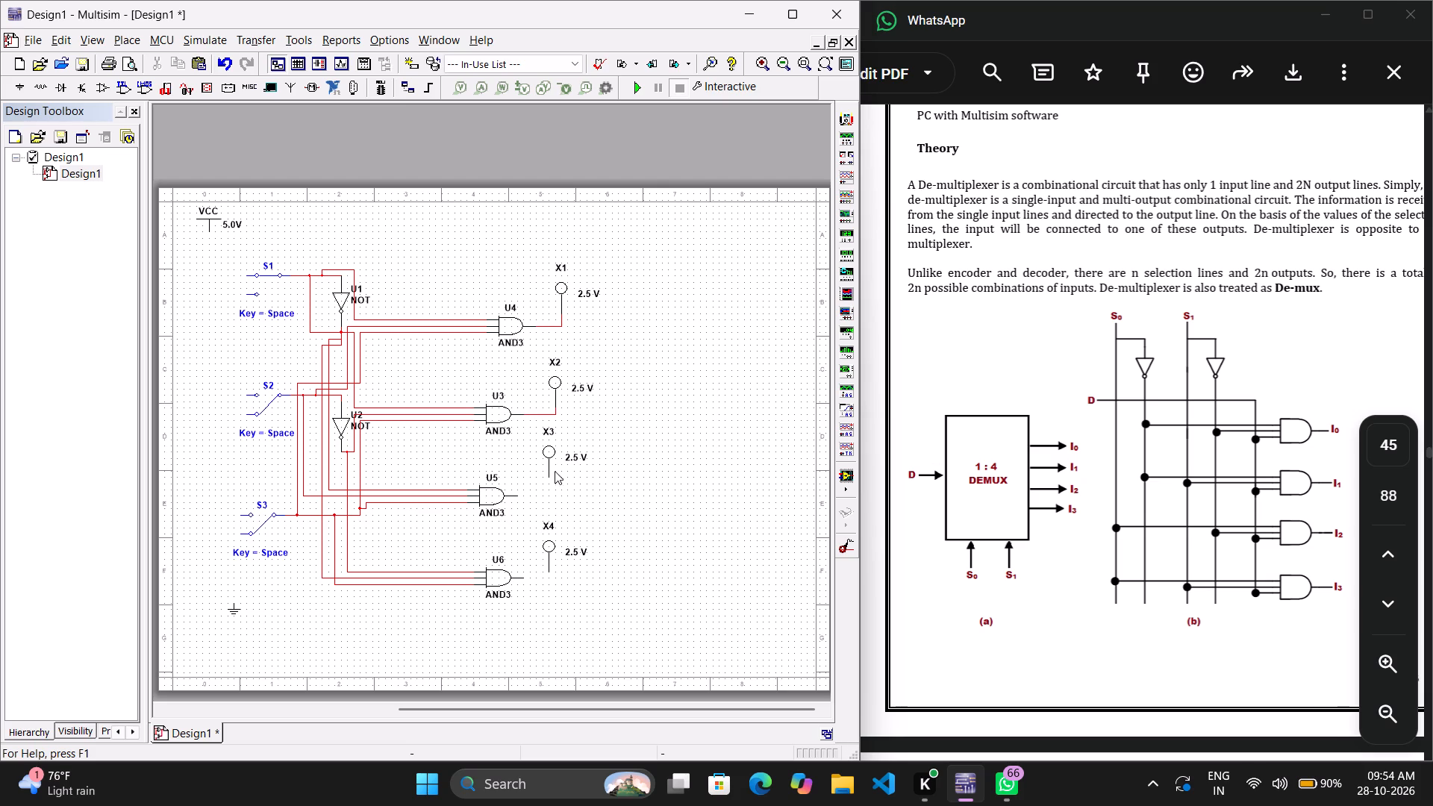
Wire probe X3 to AND gate U5's output and probe X4 to AND gate U6's output.
click(549, 478)
click(517, 495)
drag(550, 572, 531, 586)
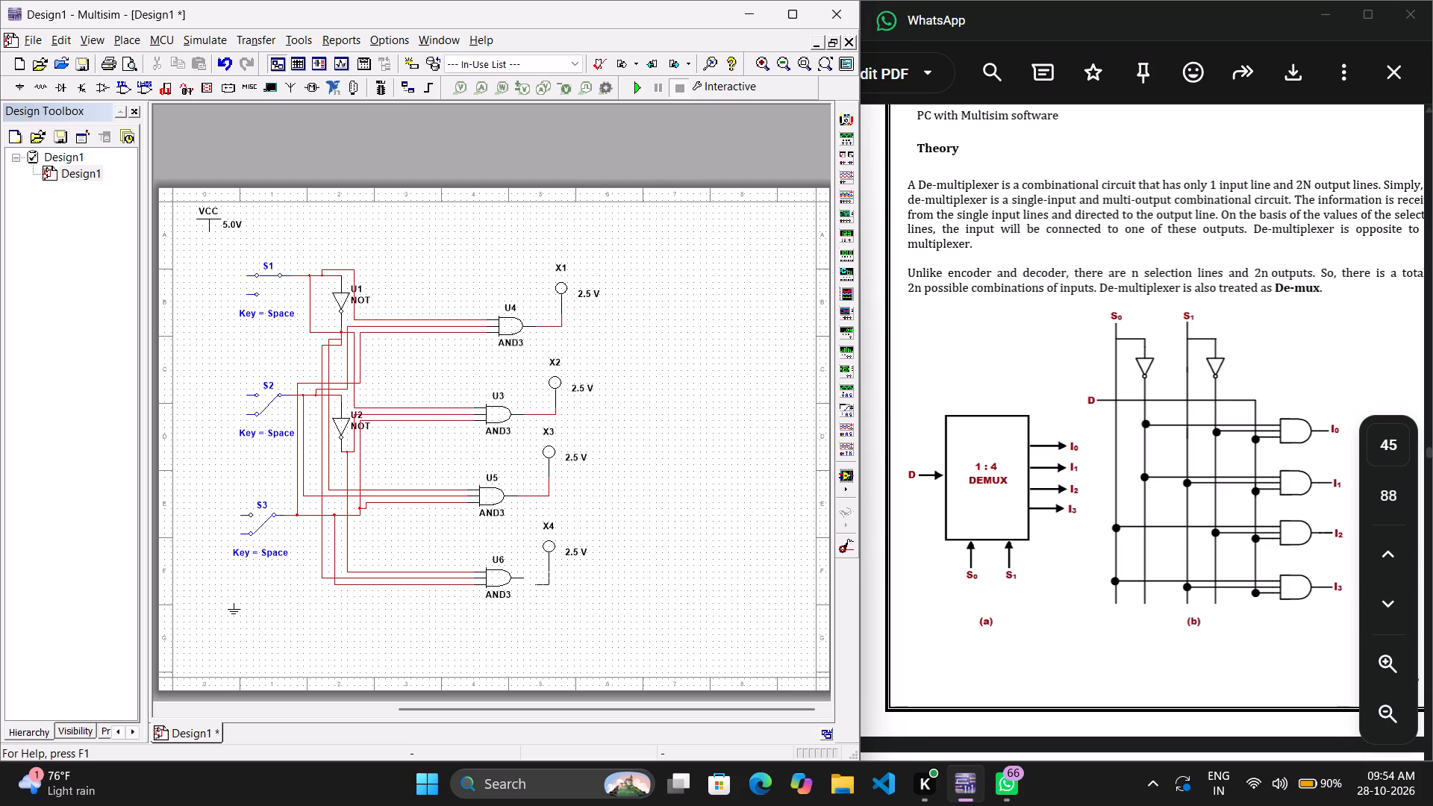
drag(531, 586, 522, 580)
click(522, 580)
Start a wire from the VCC supply's terminal for the upper contacts of switches S1, S2 and S3.
click(207, 231)
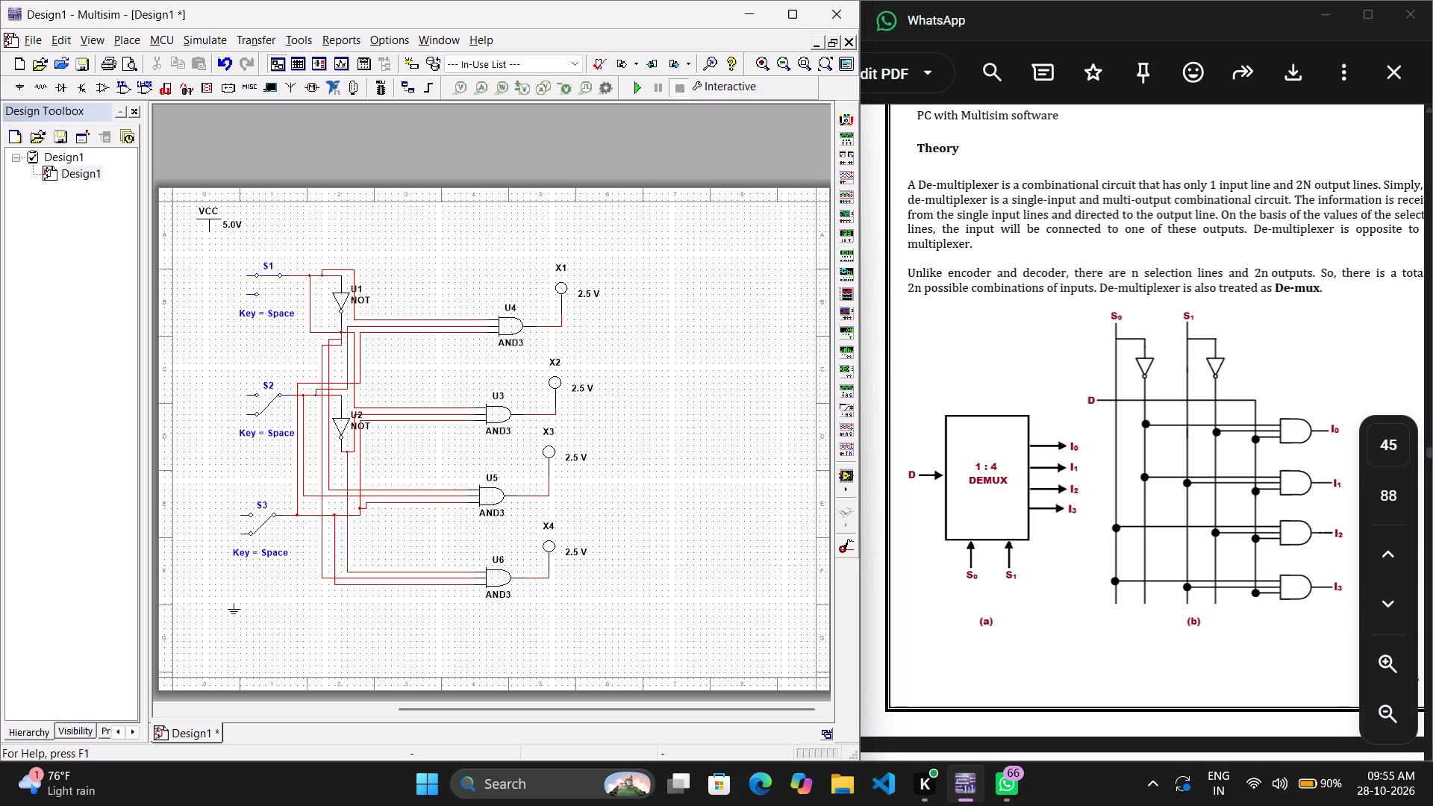
Wire the VCC supply to the upper contacts of switches S3, S2 and S1, joining each to the vertical VCC line.
click(241, 515)
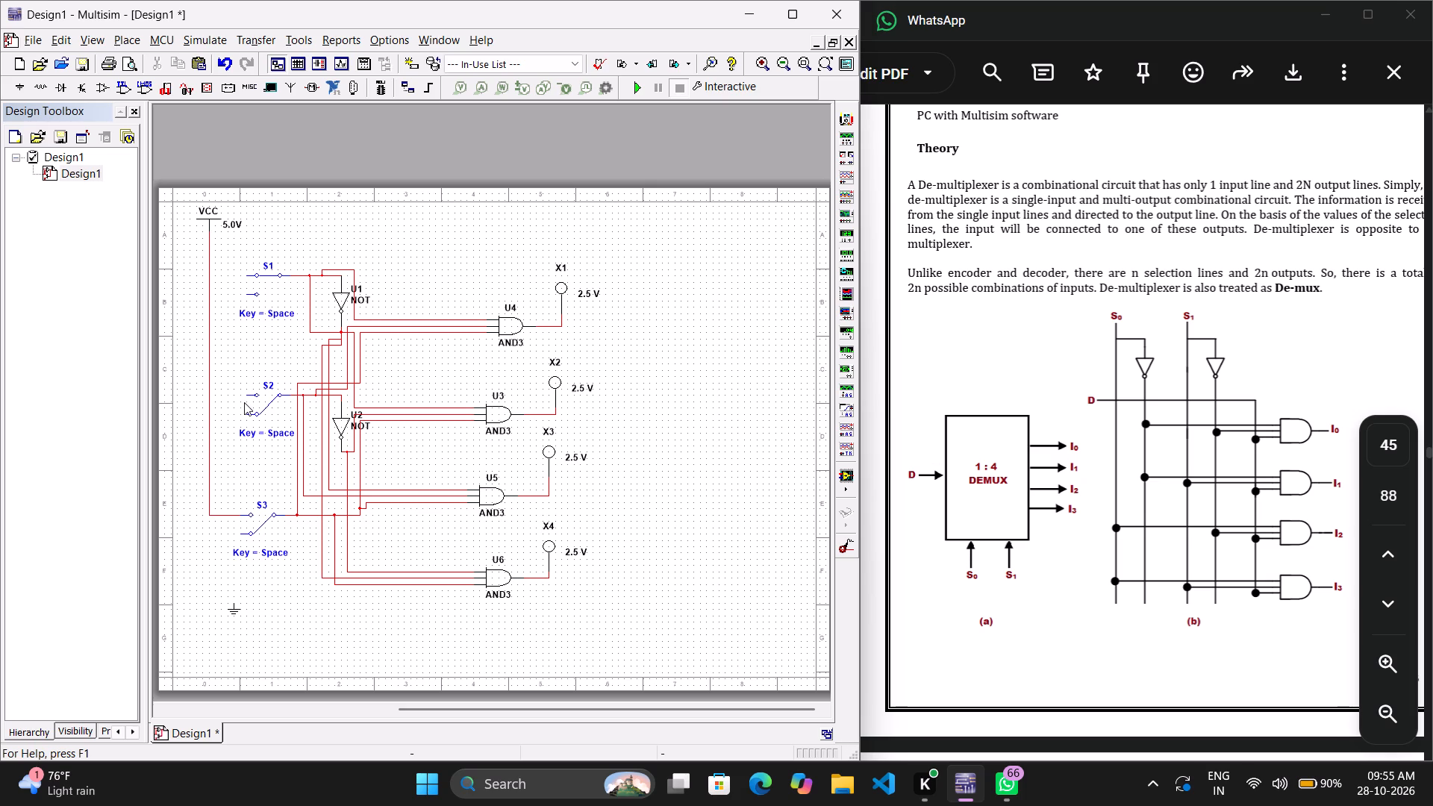
drag(244, 396, 195, 400)
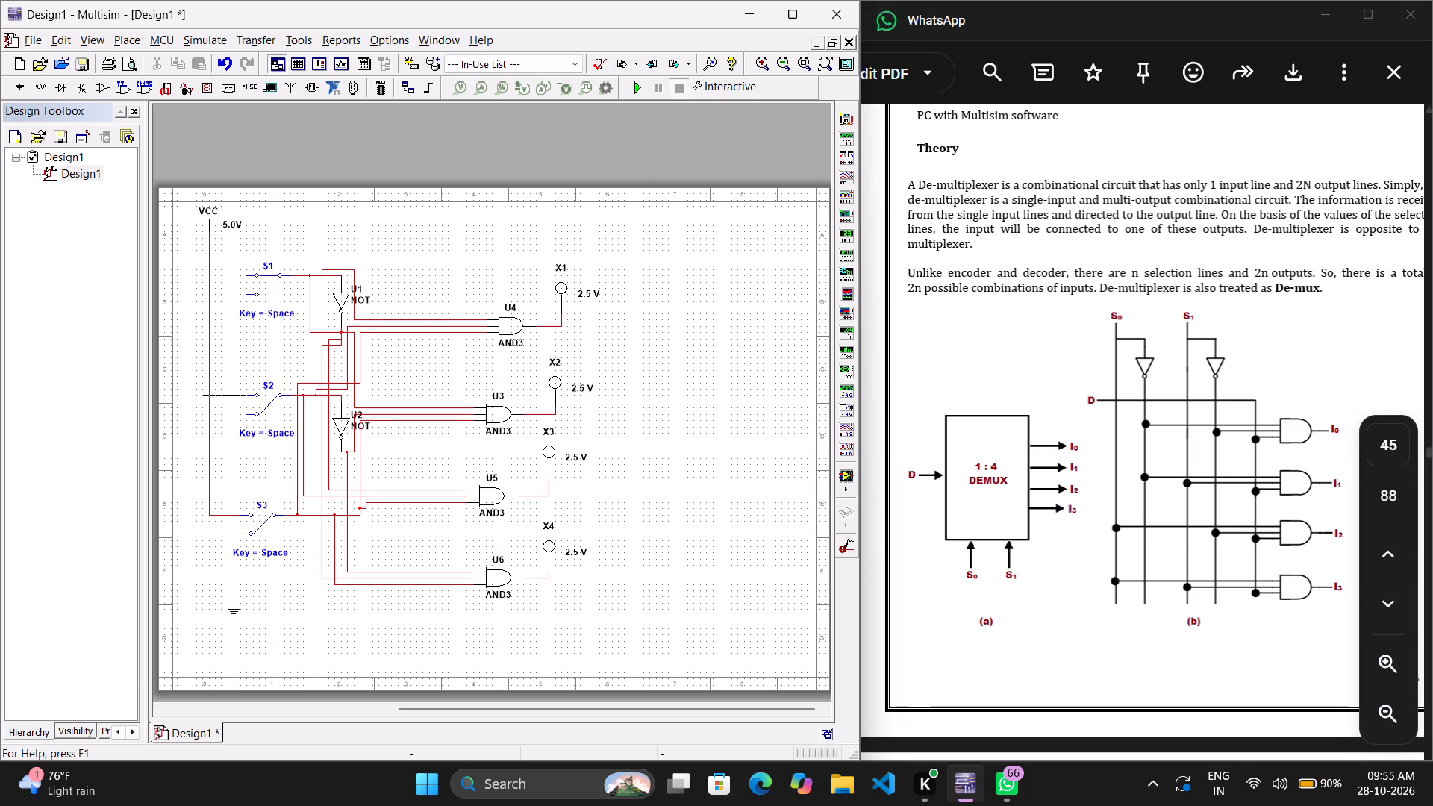
drag(195, 400, 208, 396)
click(208, 396)
drag(248, 275, 209, 279)
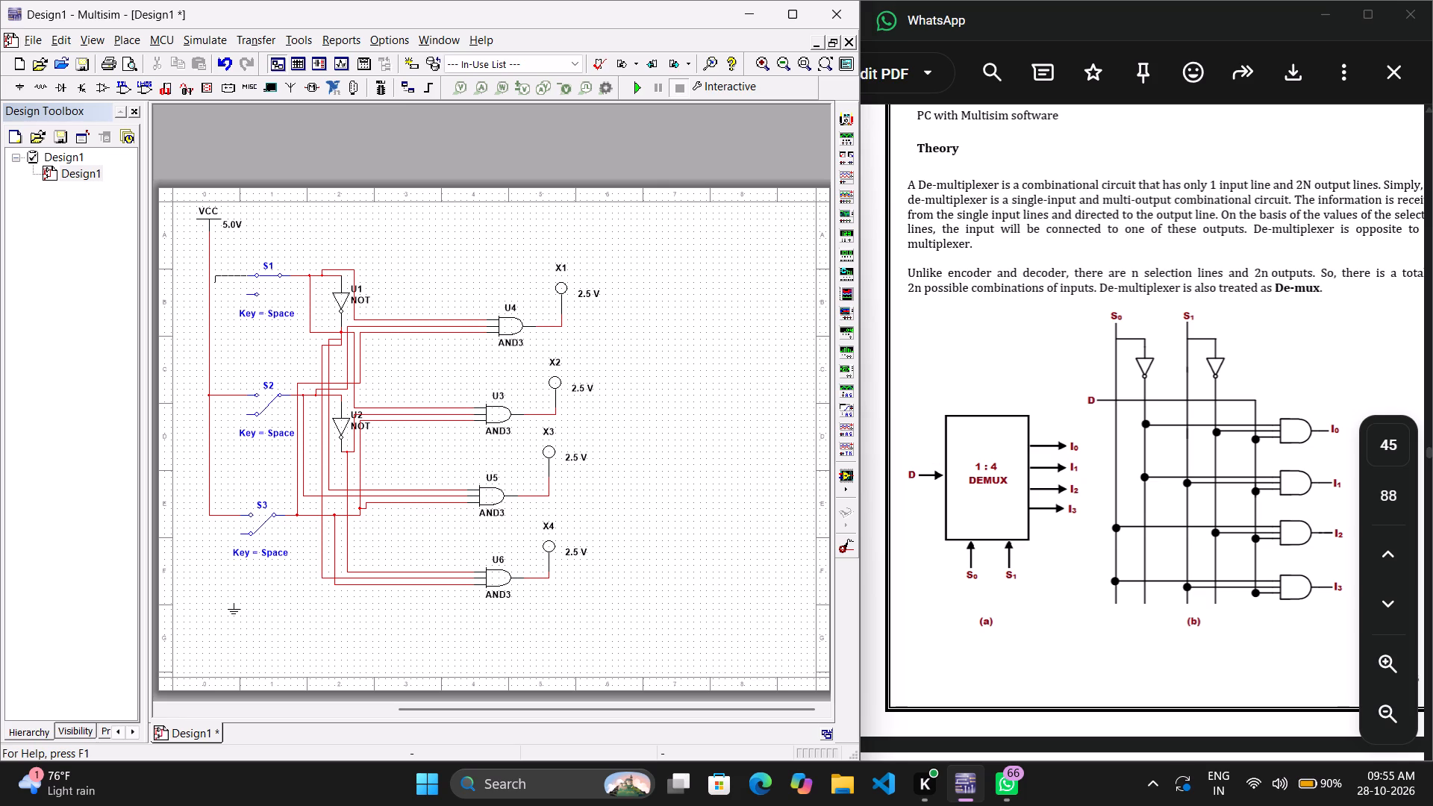
drag(209, 279, 207, 275)
click(207, 275)
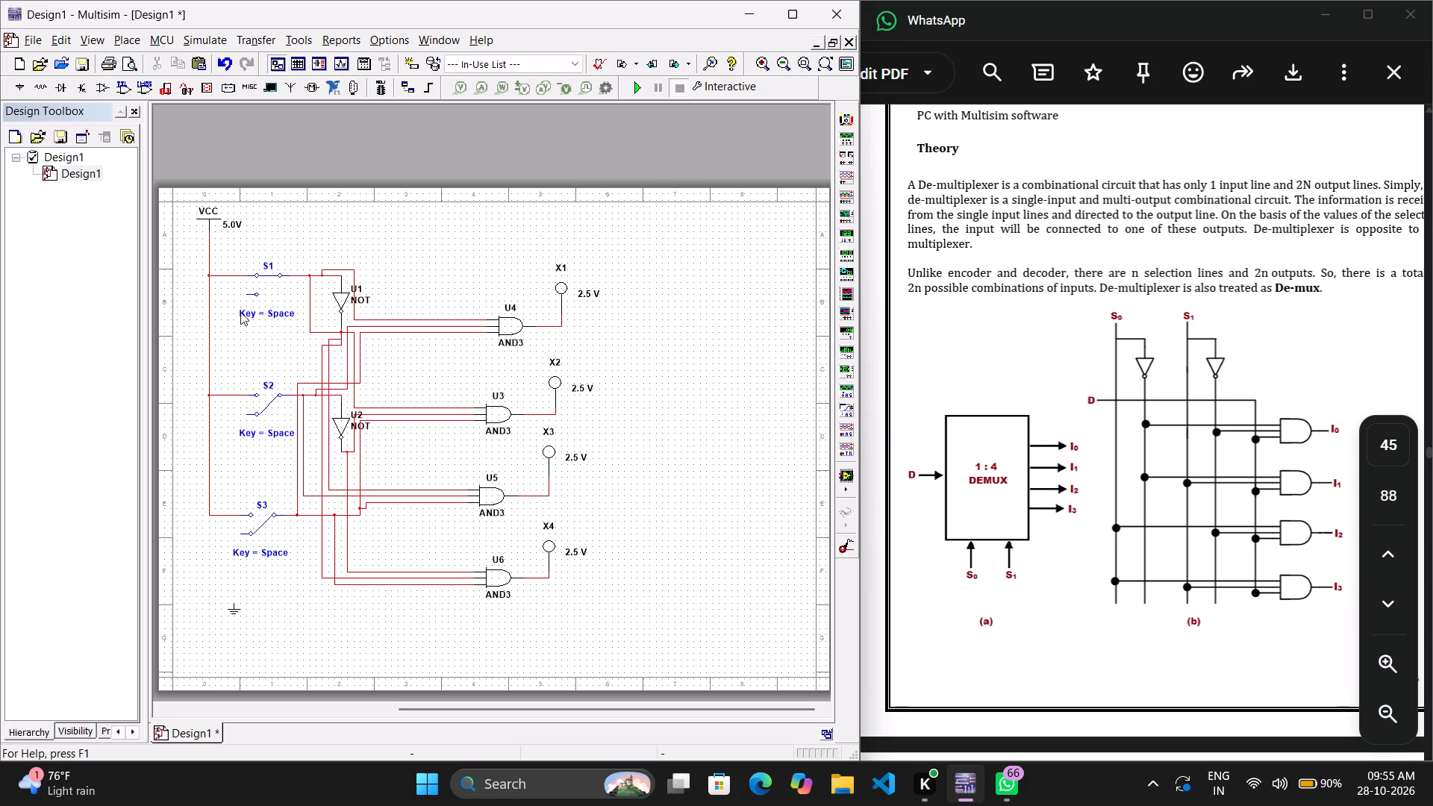
Wire the ground symbol to the lower contacts of switches S1, S2 and S3 through one shared vertical line.
click(248, 296)
click(234, 601)
scroll(234, 589, down, 1)
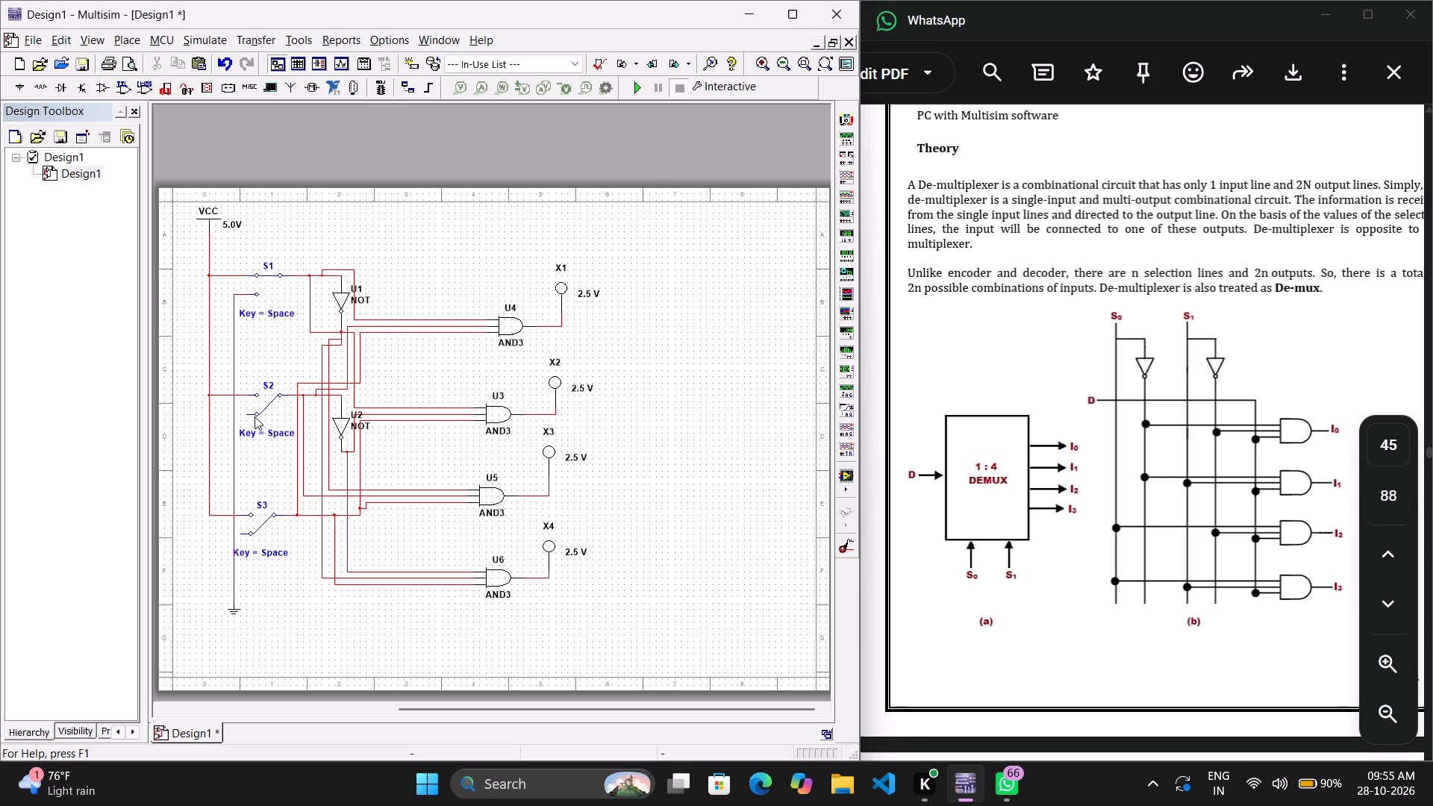
drag(246, 412, 233, 414)
click(233, 414)
scroll(234, 419, up, 1)
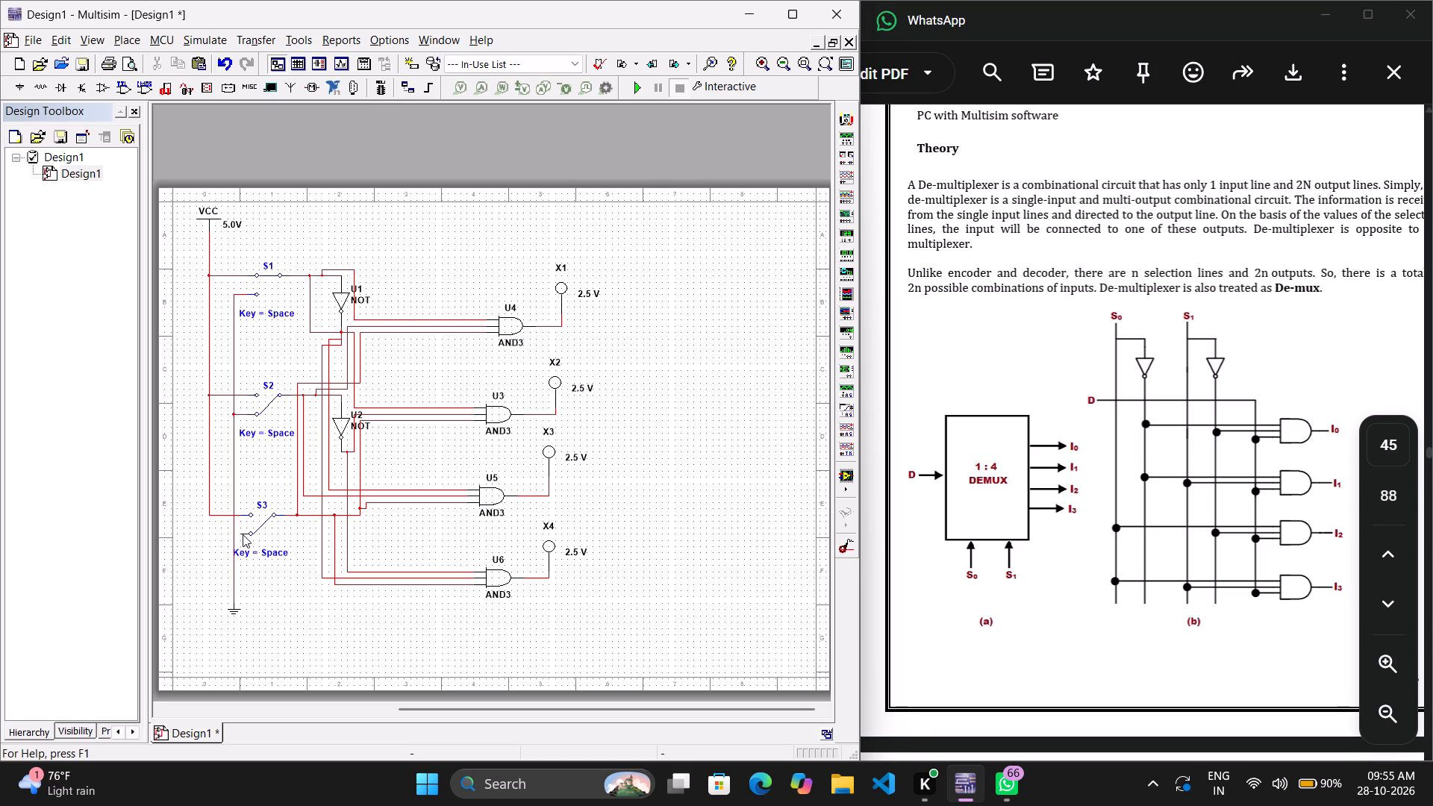
scroll(243, 534, up, 2)
click(240, 534)
click(234, 533)
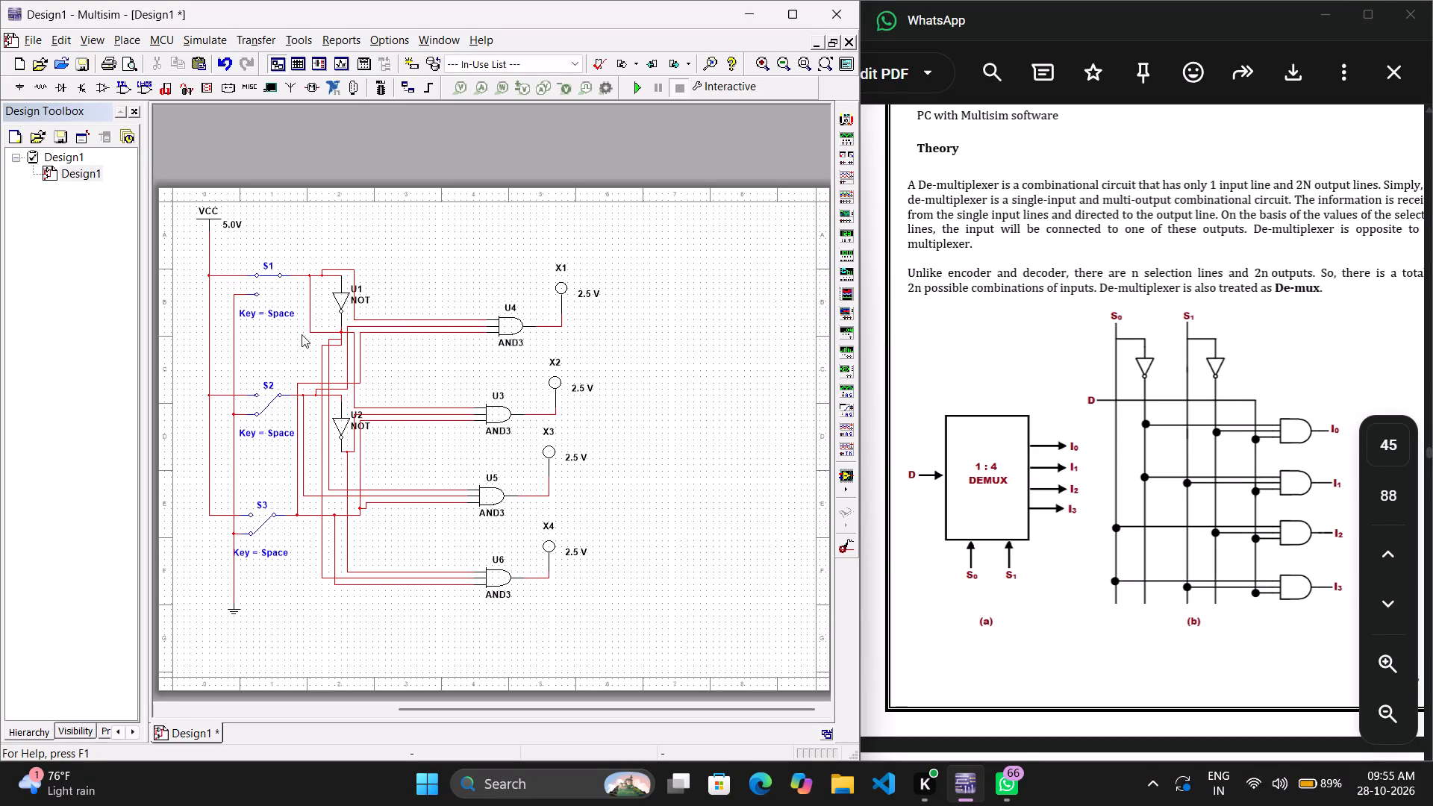
Flip switches S2 and S3 to their upper VCC contacts.
click(270, 400)
scroll(269, 411, up, 1)
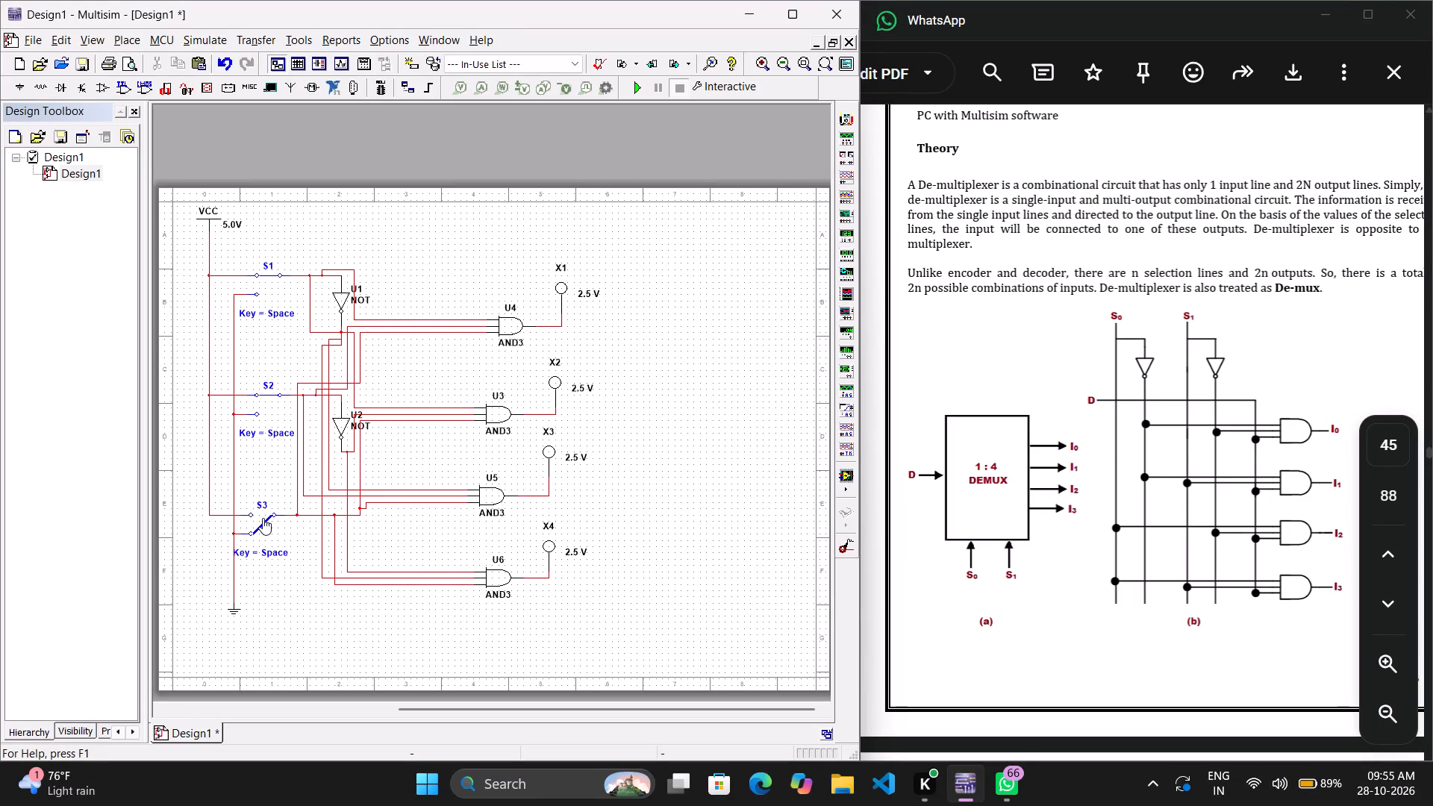
scroll(263, 518, up, 1)
click(263, 518)
scroll(257, 483, down, 2)
Start the interactive simulation and close the Spreadsheet View to free the schematic area.
click(638, 84)
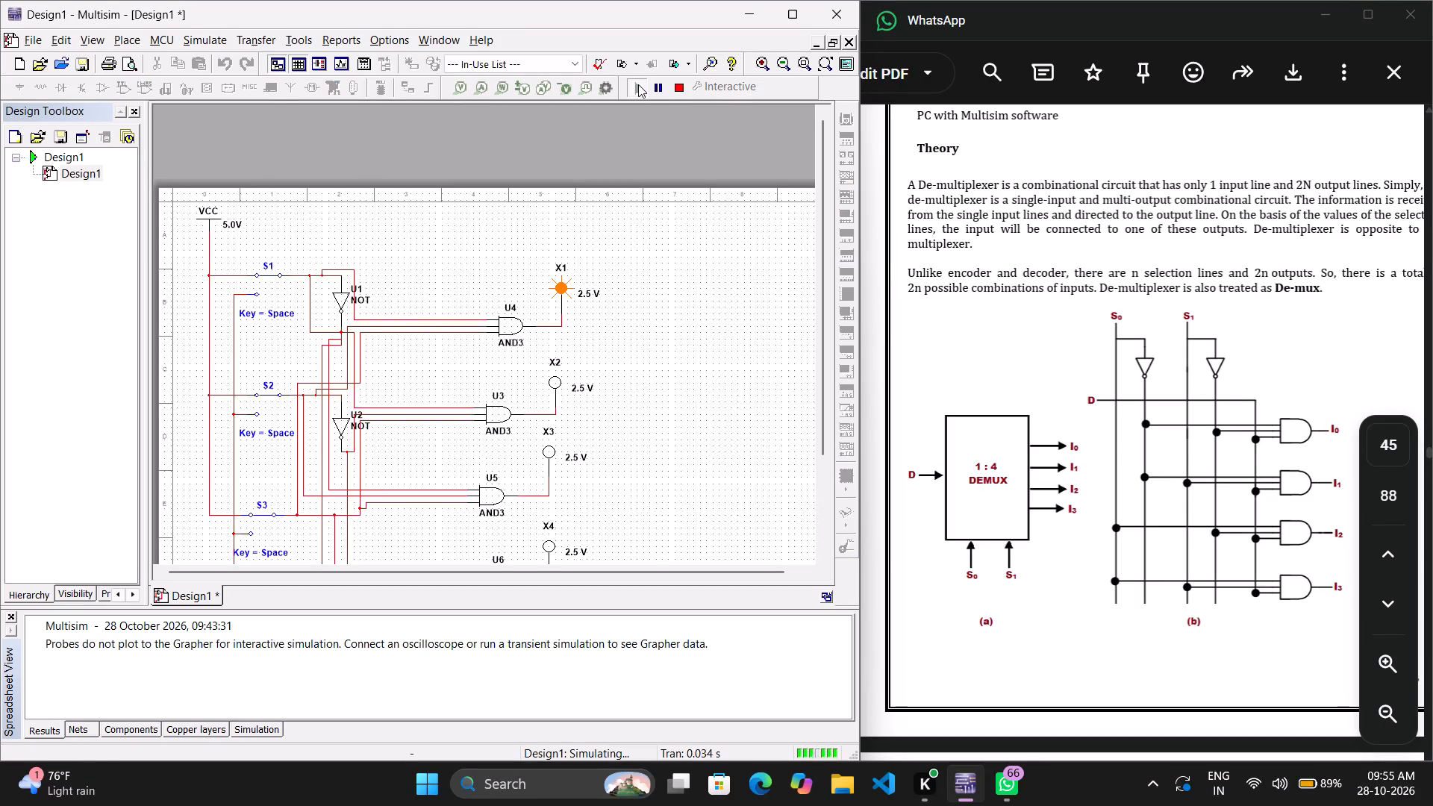
click(13, 618)
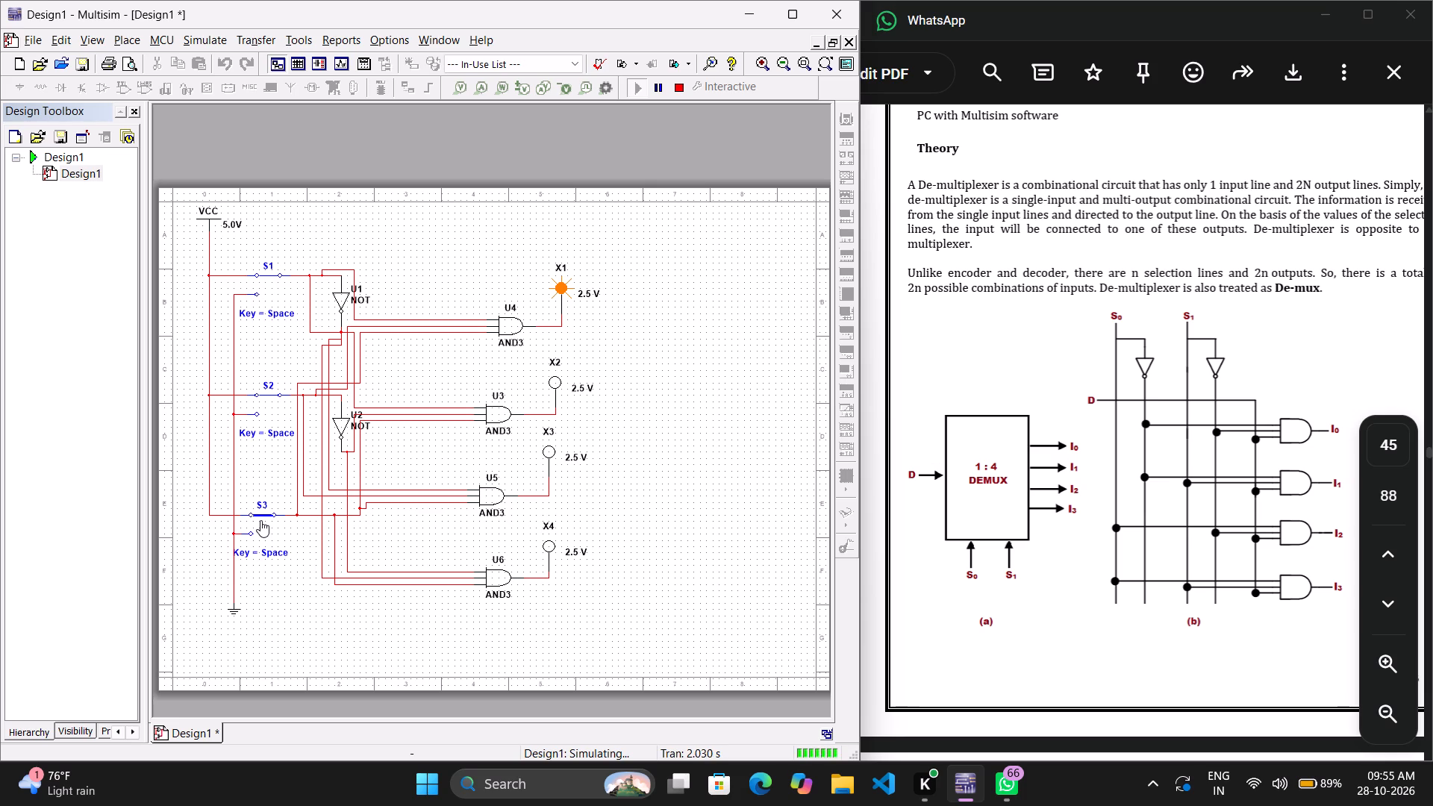
Test the select inputs in the running simulation by flipping S1 and S2 in turn to their ground contacts.
click(263, 280)
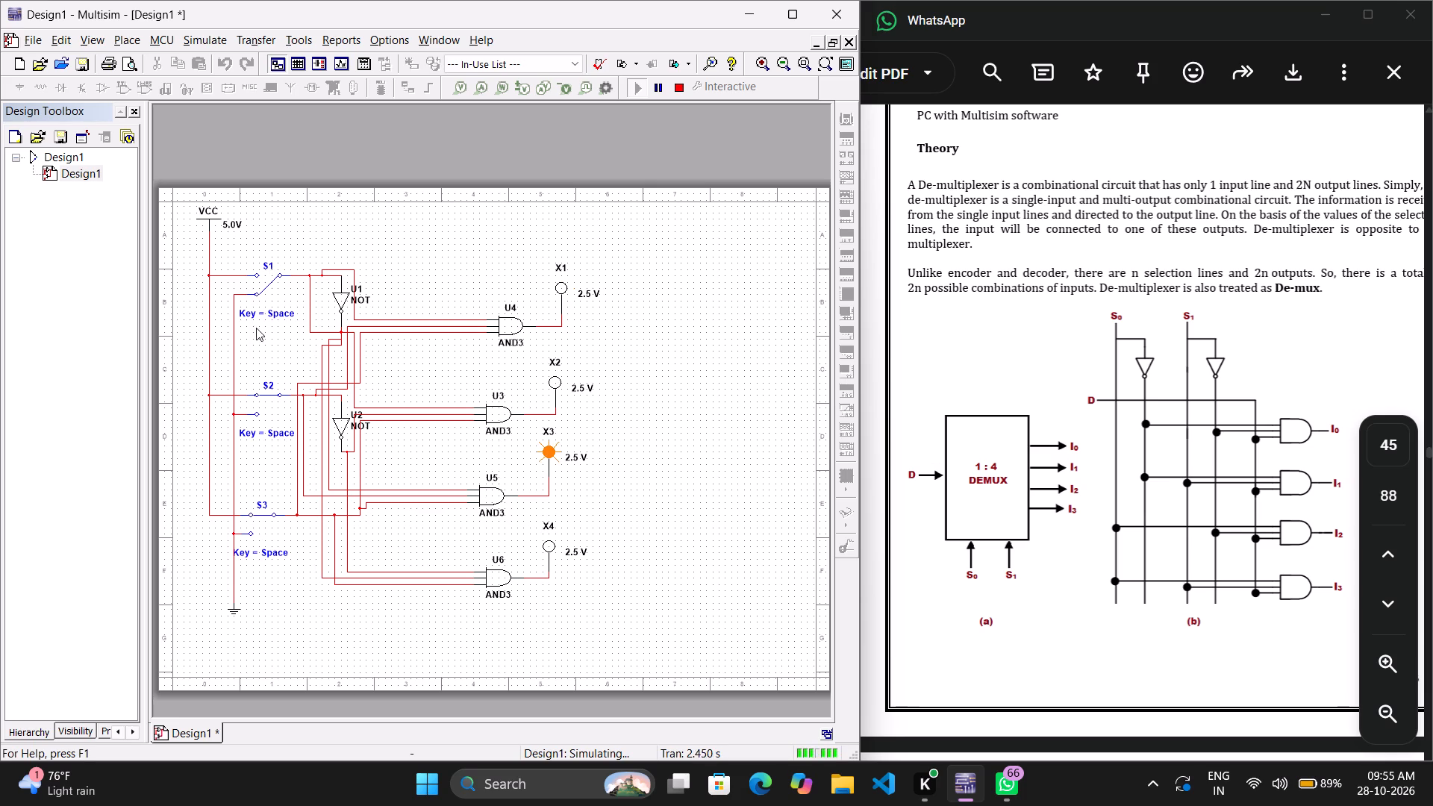
click(267, 399)
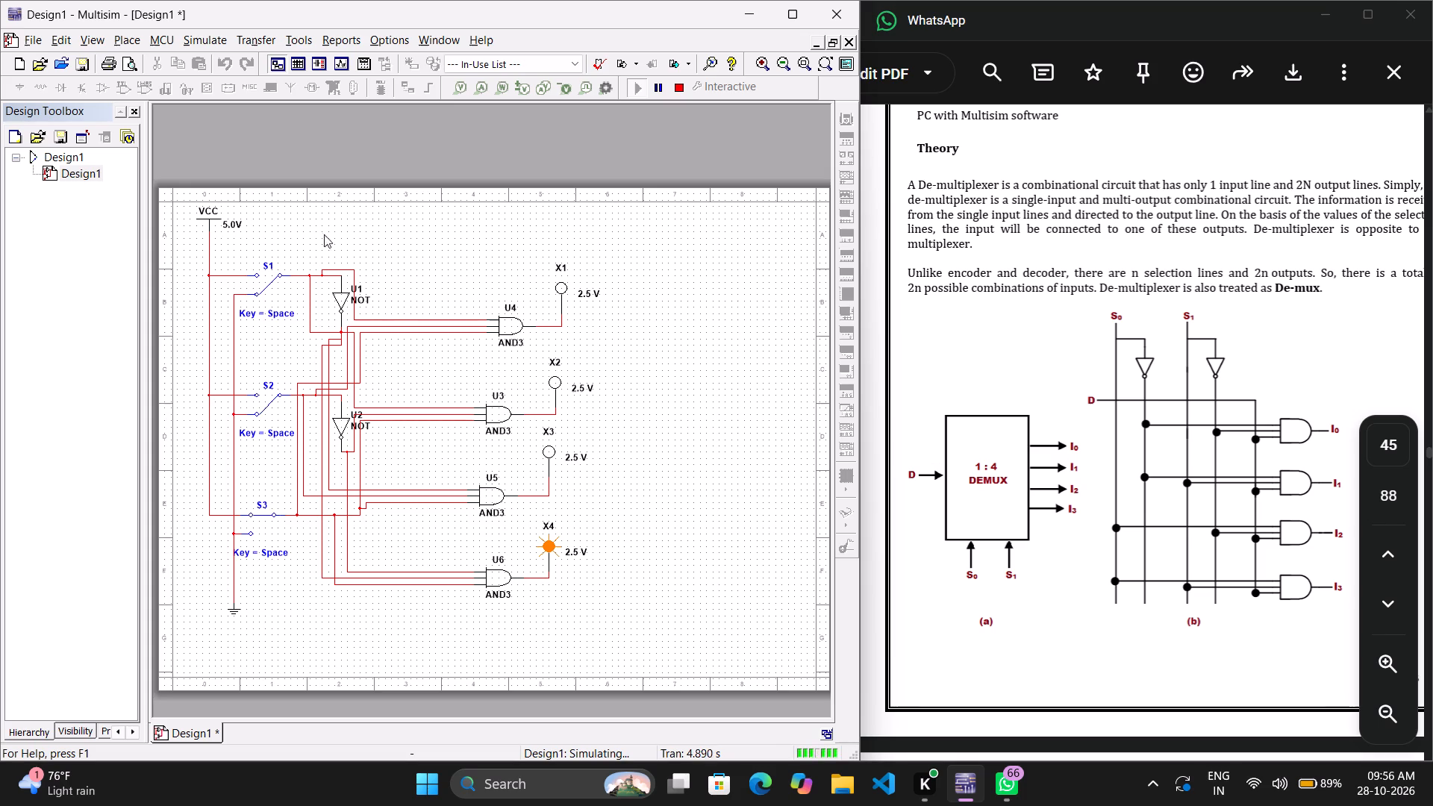
Toggle switch S2 in the running simulation to test the demultiplexer's output selection.
click(262, 413)
click(269, 406)
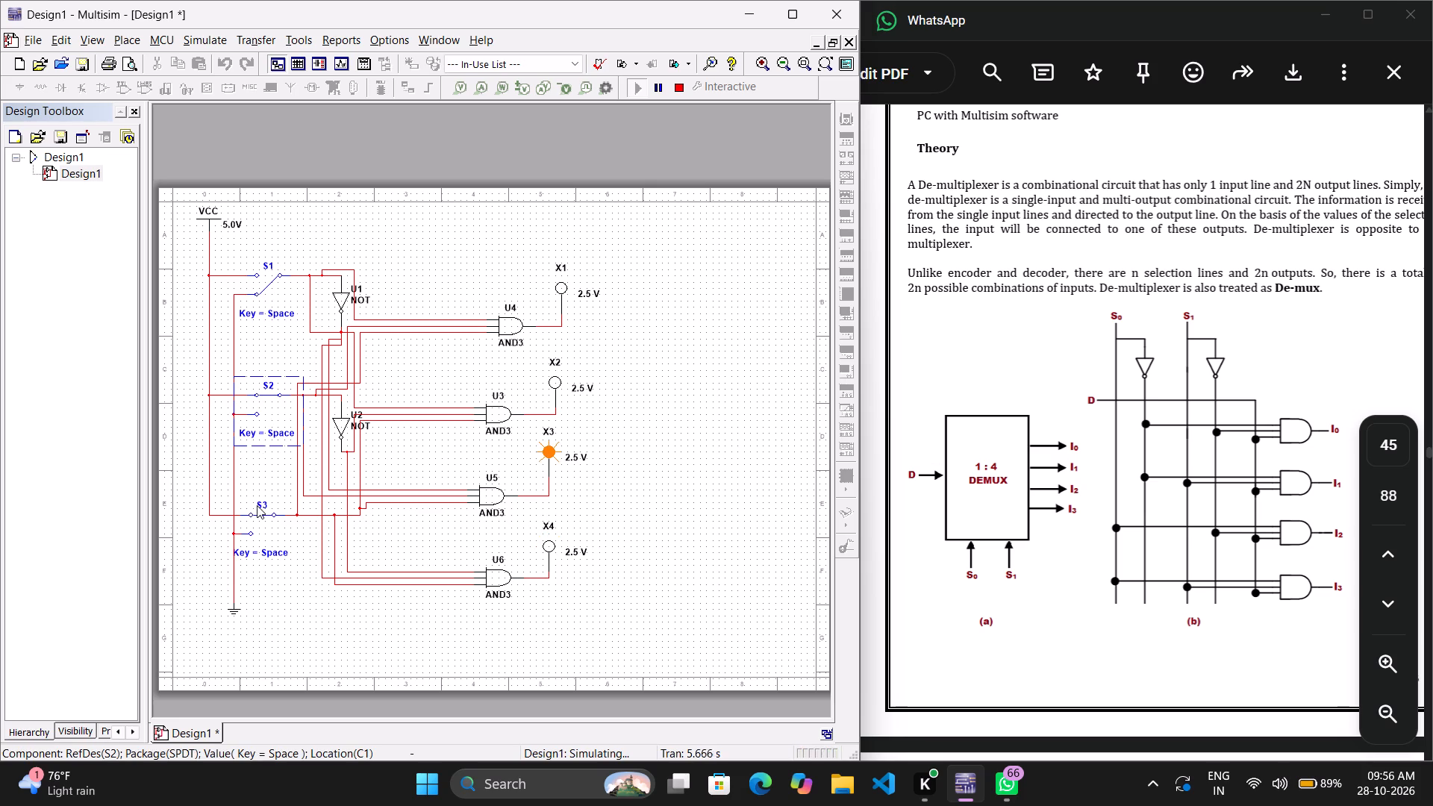
Test the data input in the running simulation by switching S3 to ground, toggling S2, and returning both switches to VCC.
click(257, 511)
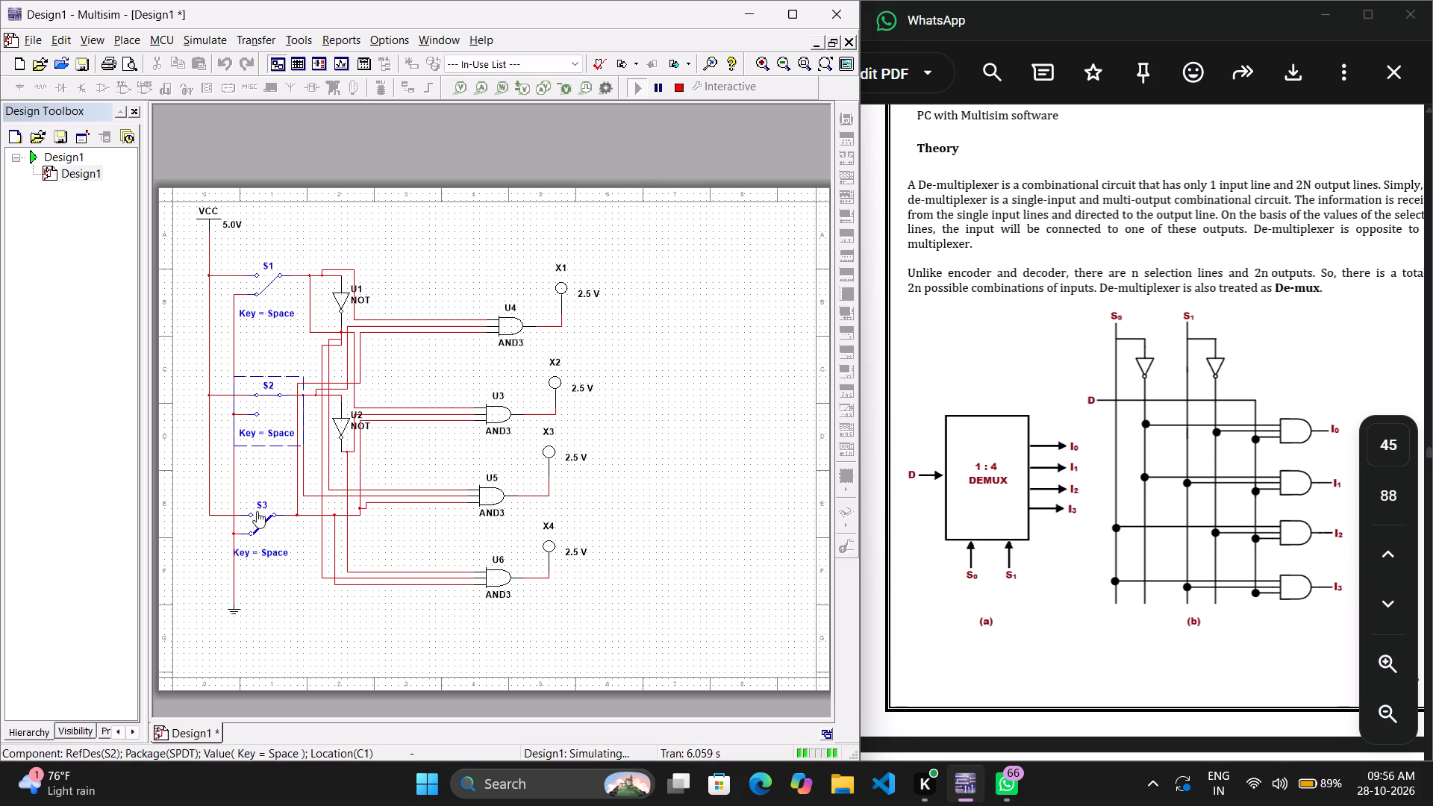
click(276, 493)
click(267, 402)
click(267, 402)
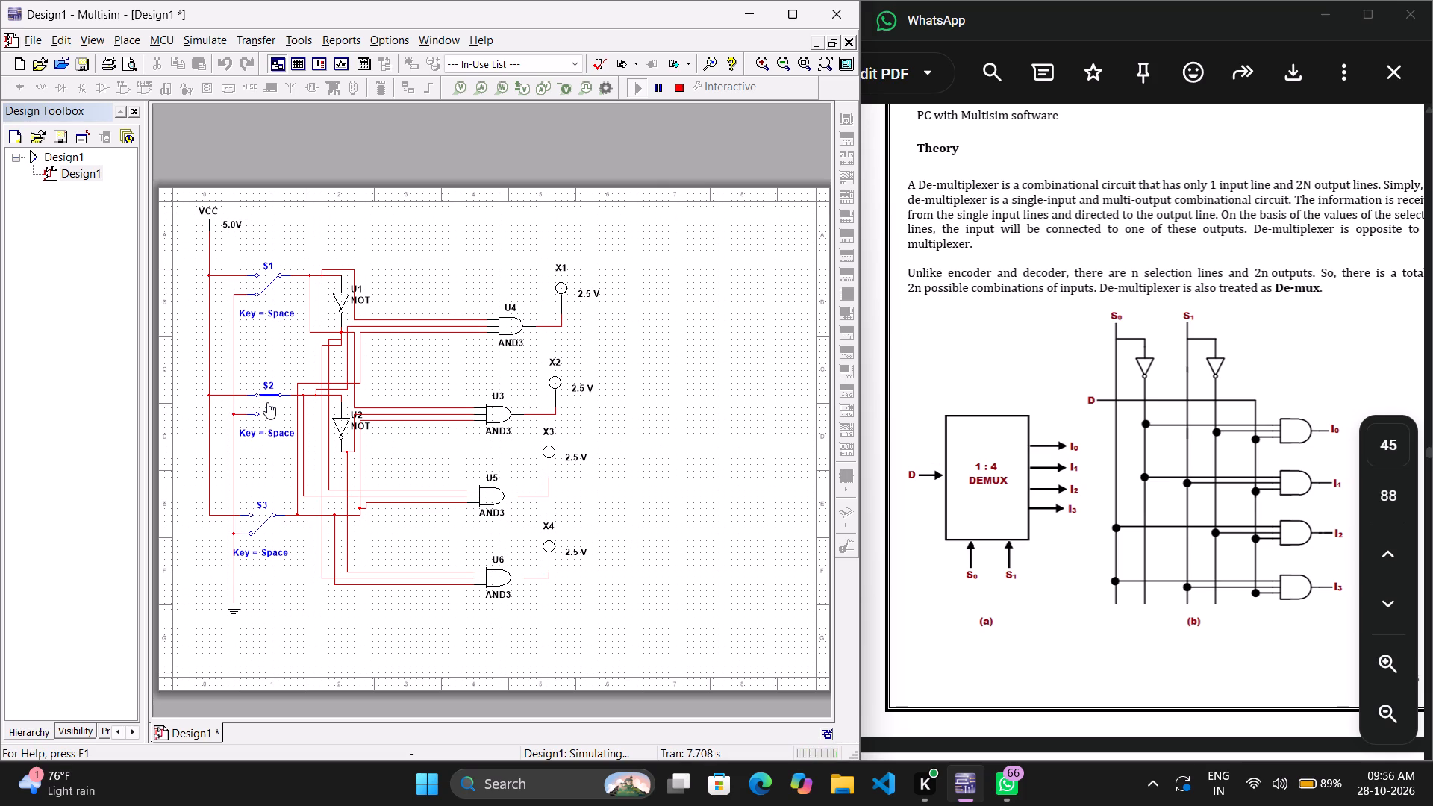
click(263, 515)
With S3 on VCC, cycle S1 and S2 through all four select combinations, ending with both on VCC, and stop the simulation.
click(268, 287)
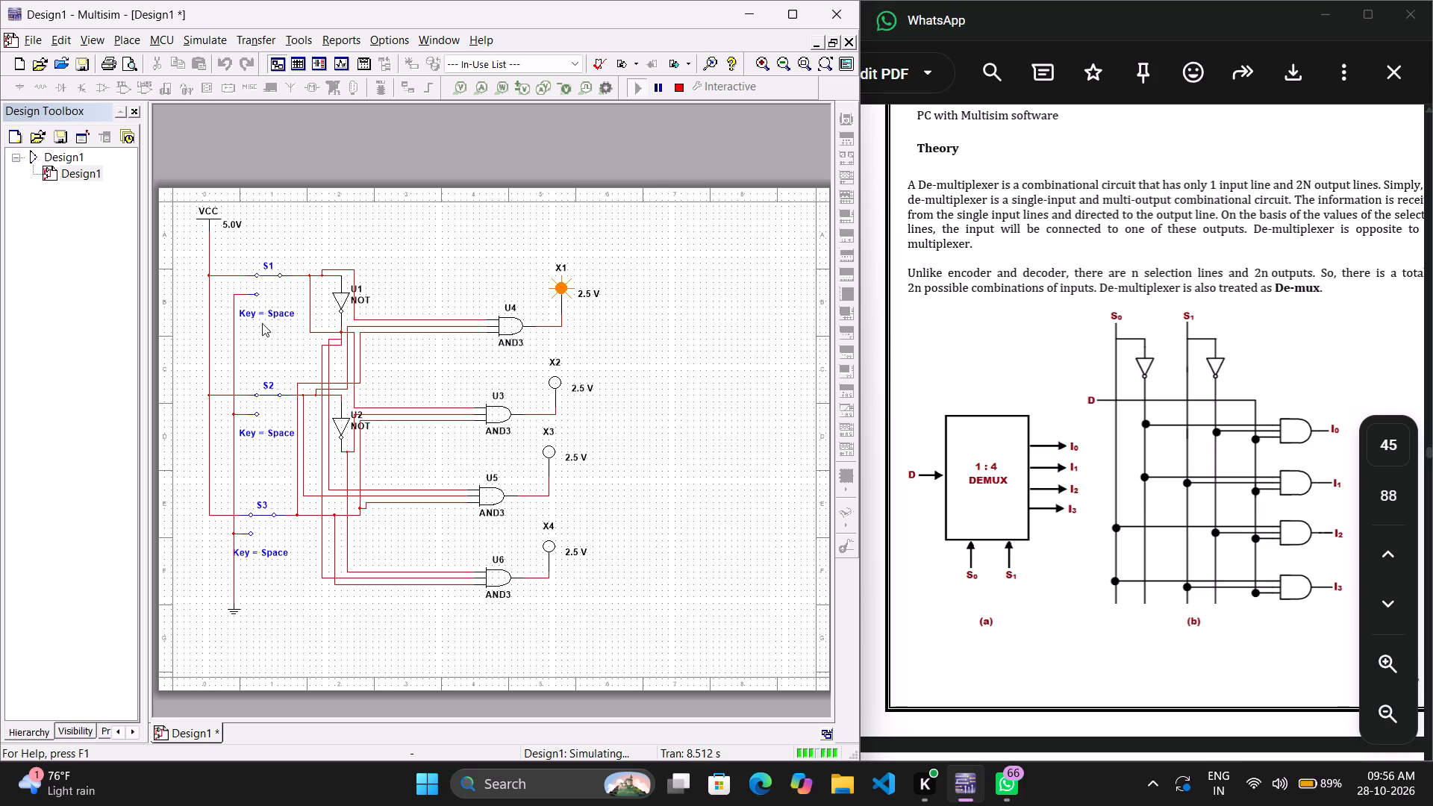
click(266, 399)
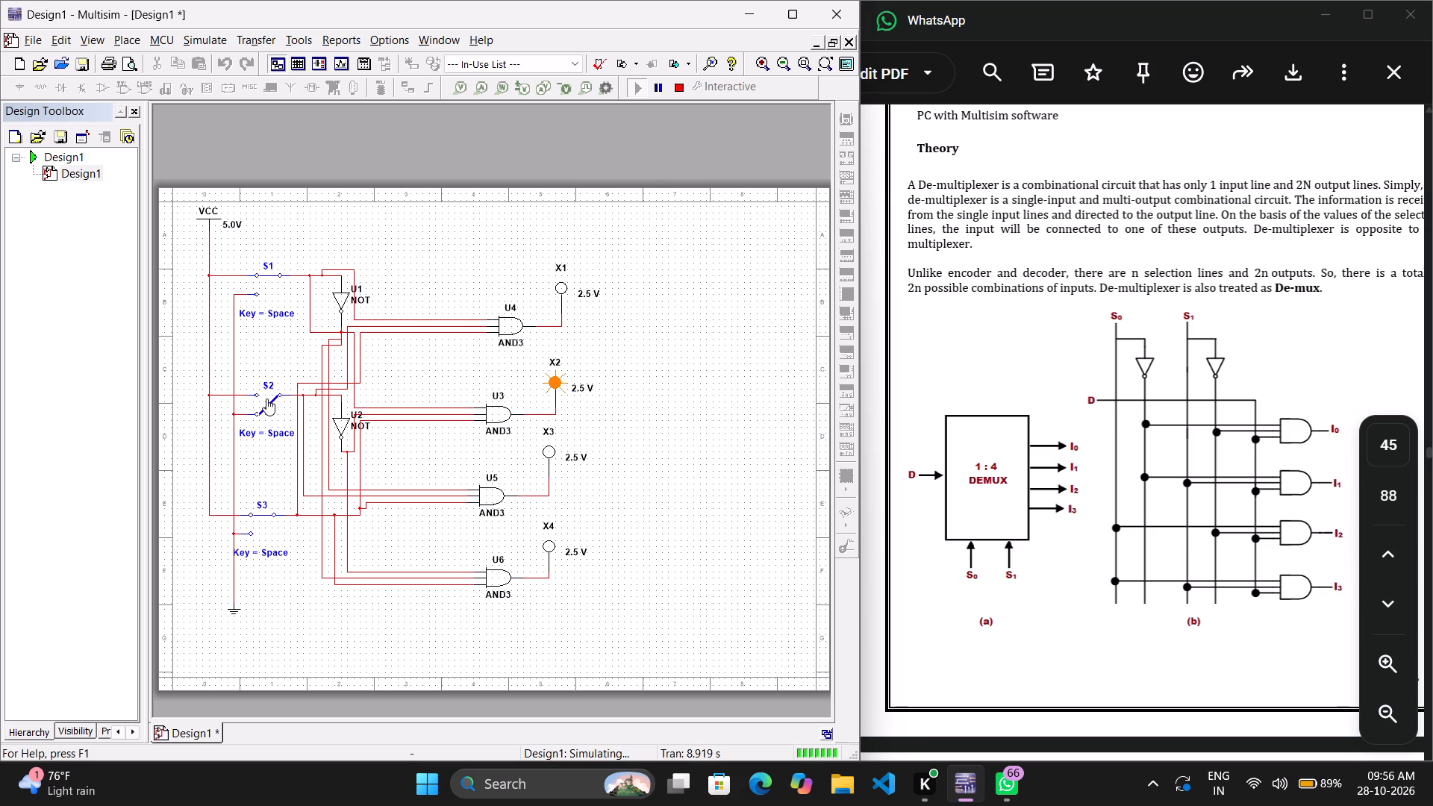
click(266, 399)
click(269, 274)
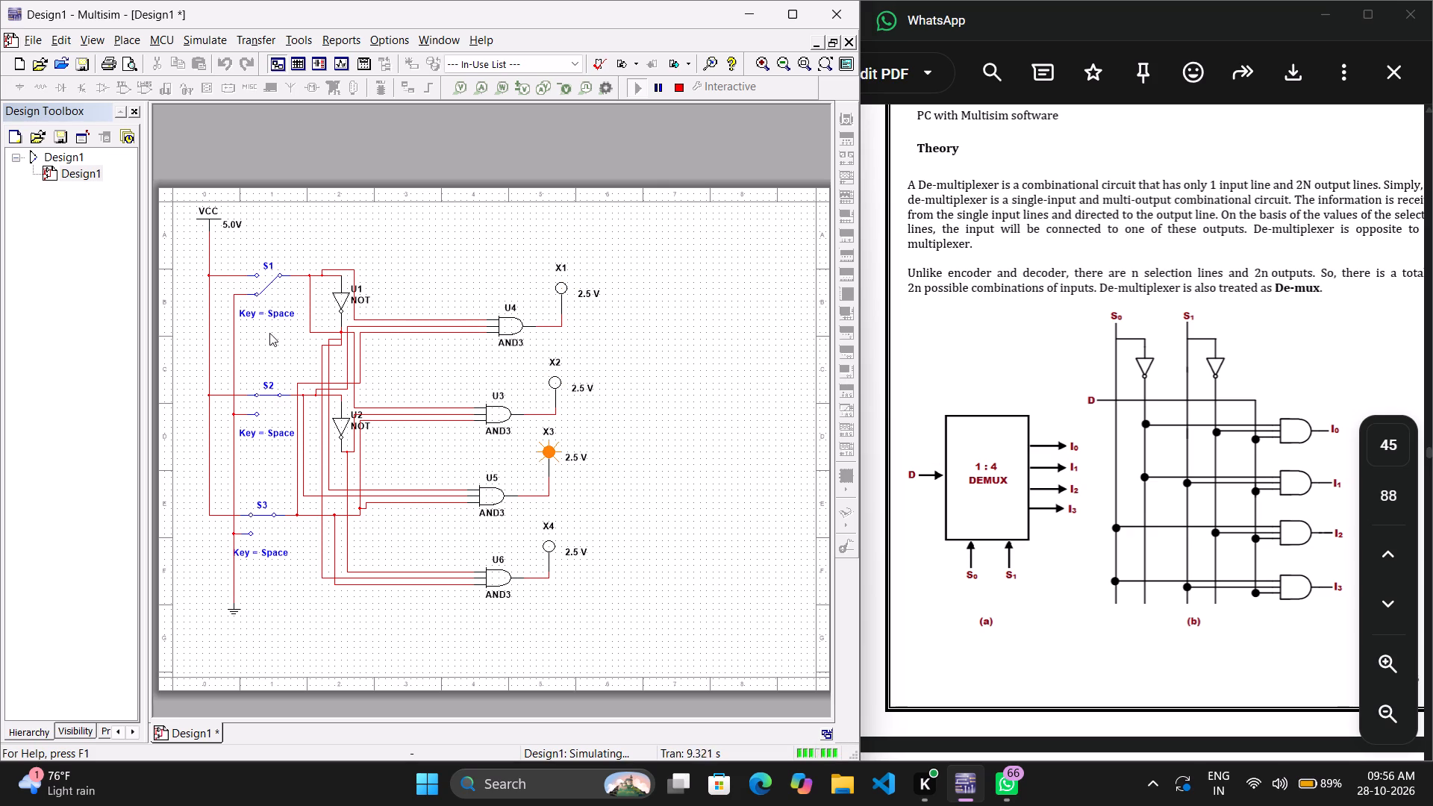
click(265, 398)
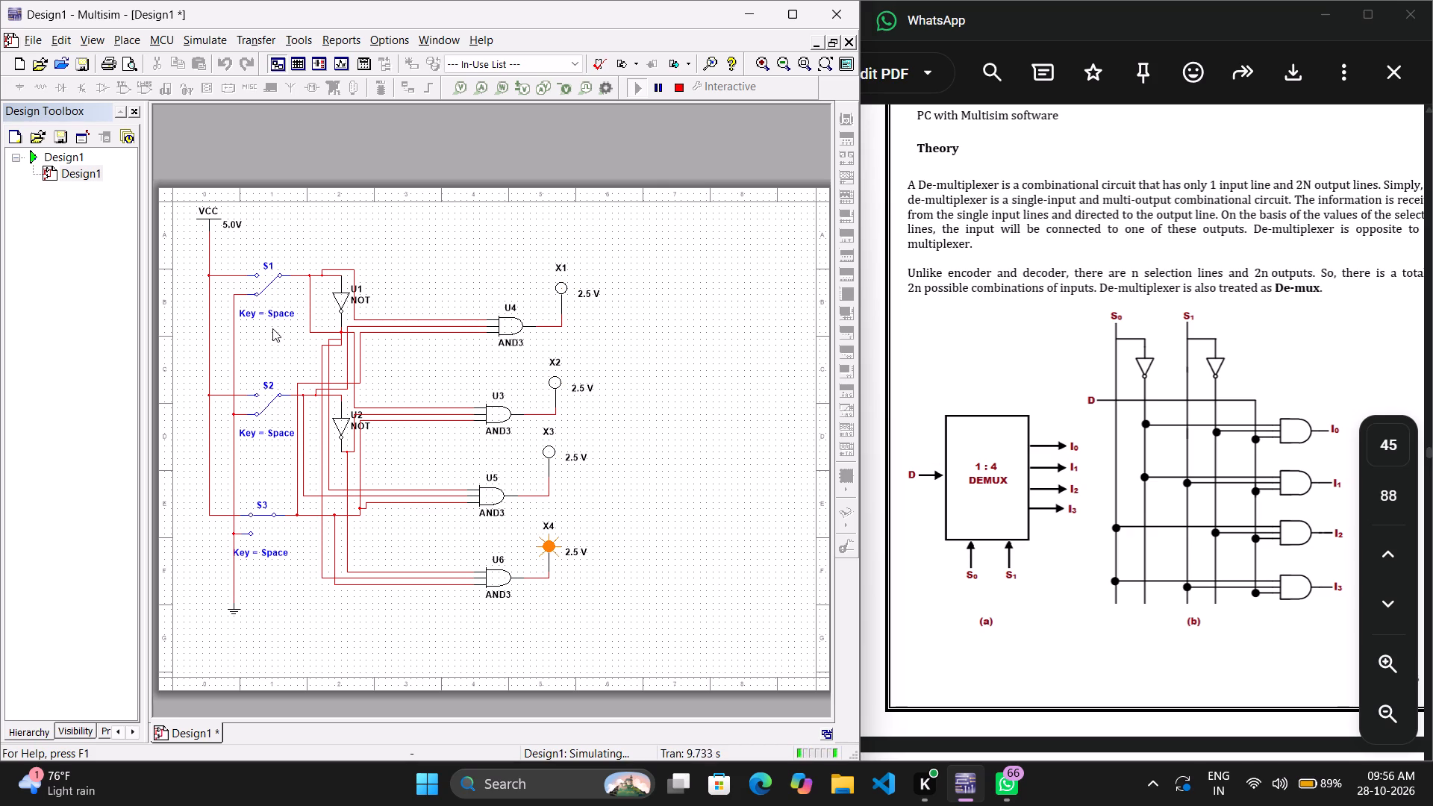
drag(270, 281, 247, 436)
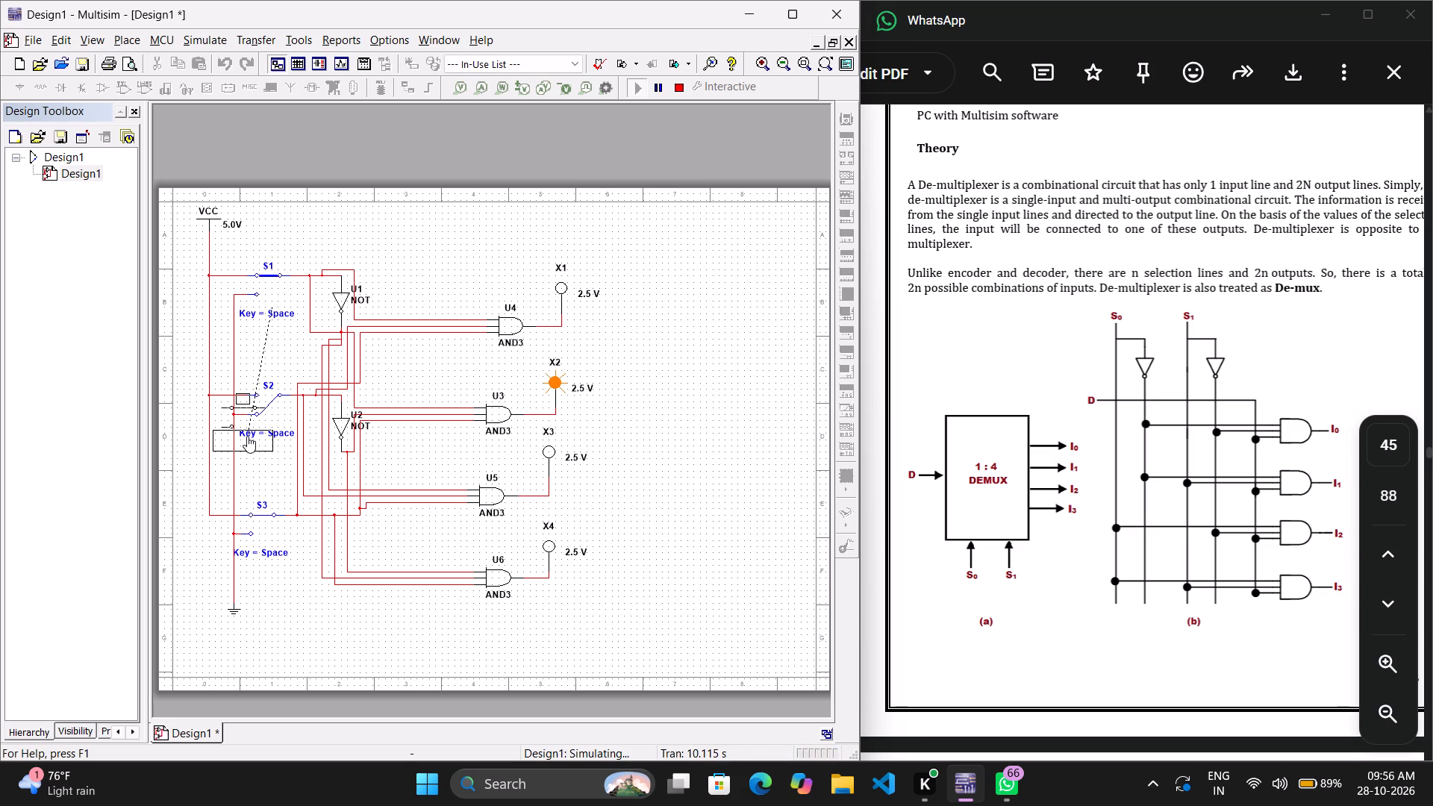
drag(247, 436, 265, 394)
key(Escape)
key(Escape)
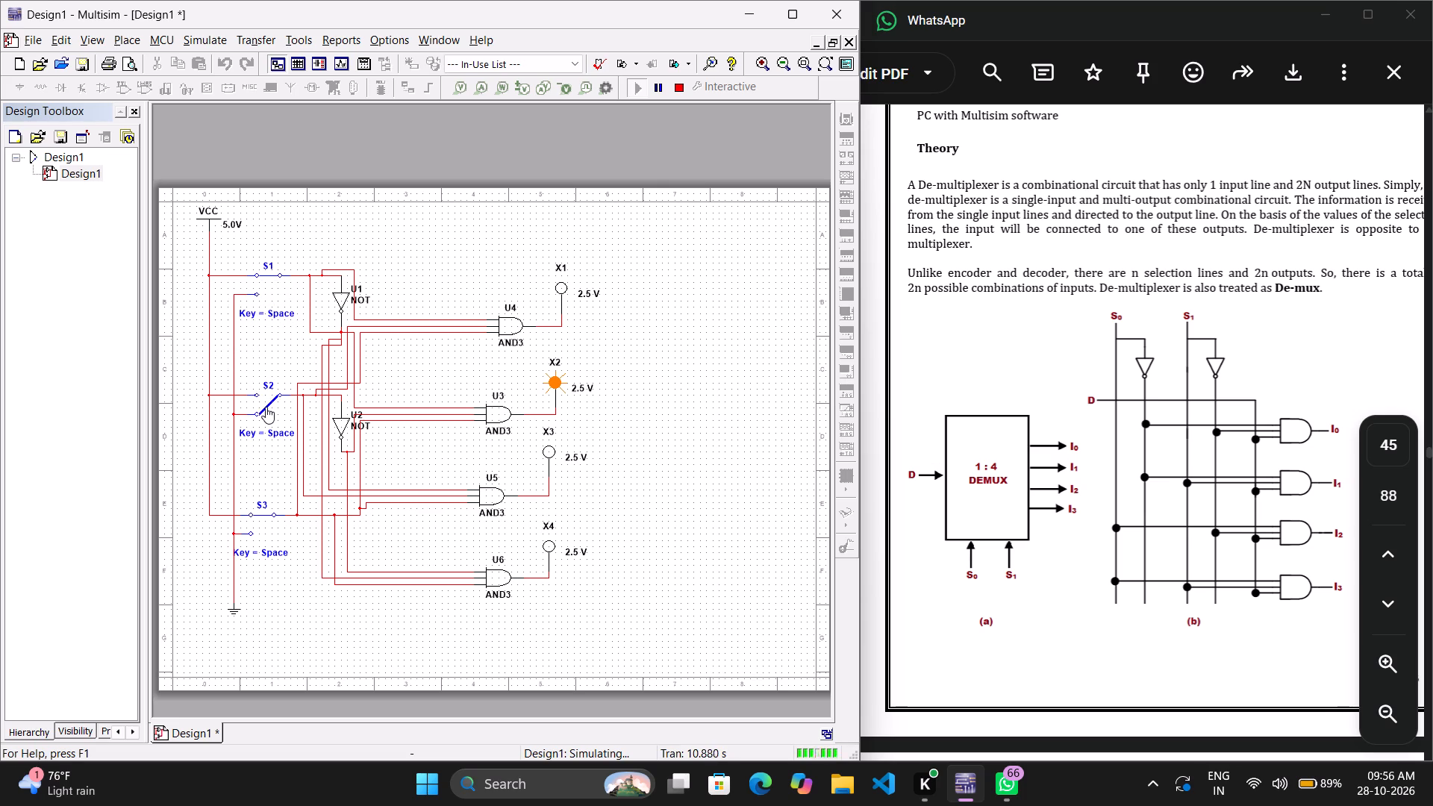
click(266, 407)
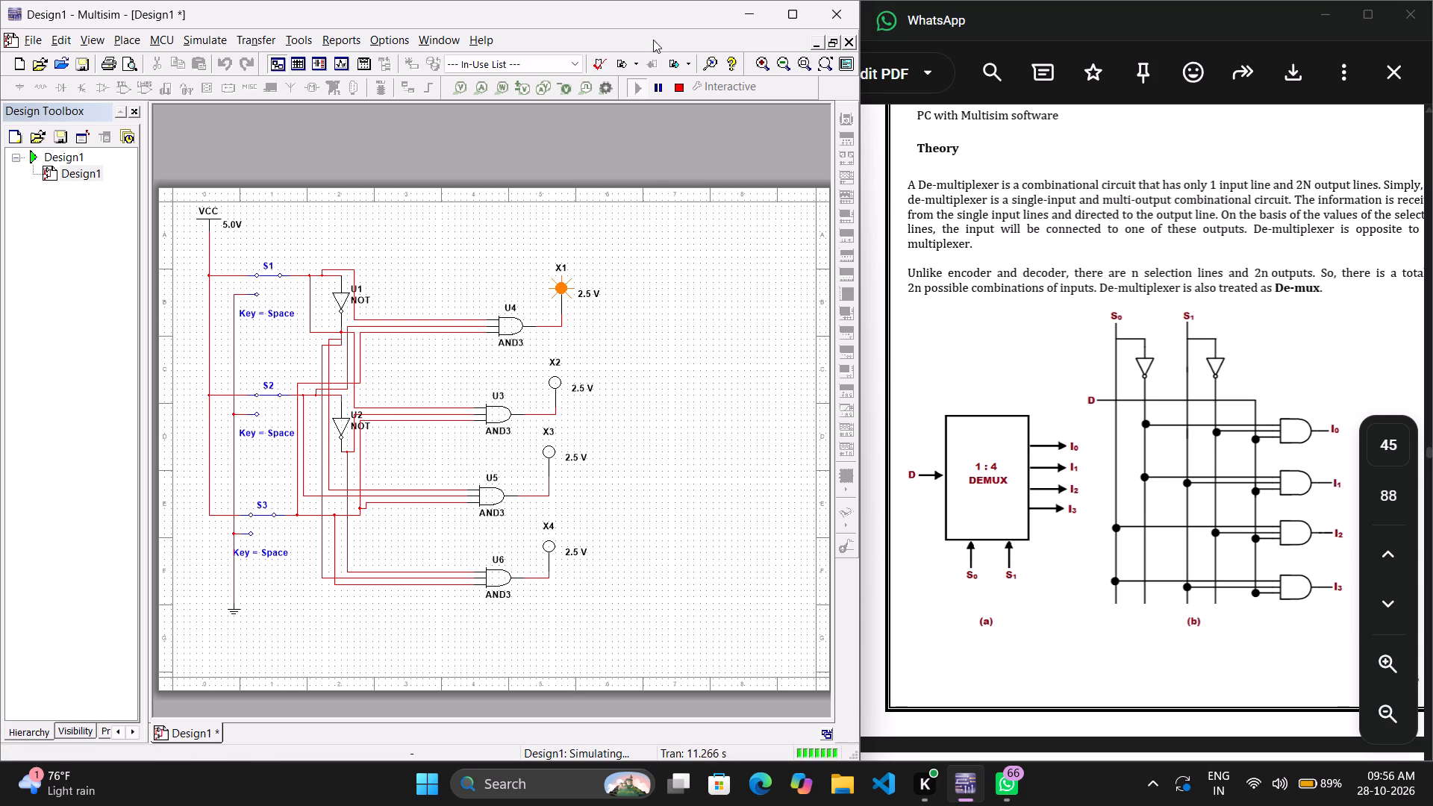
click(673, 80)
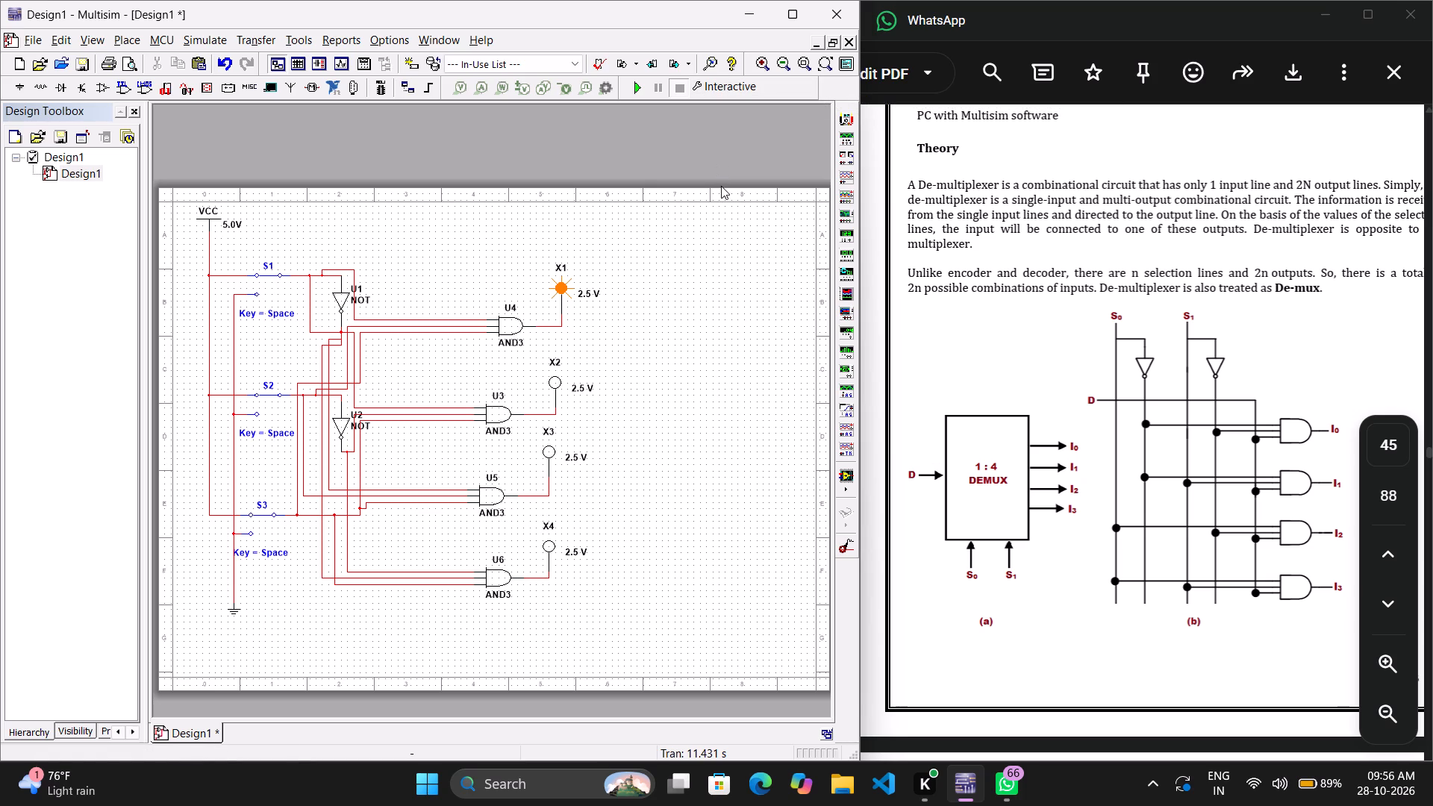
Close Design1 without saving its changes.
click(846, 43)
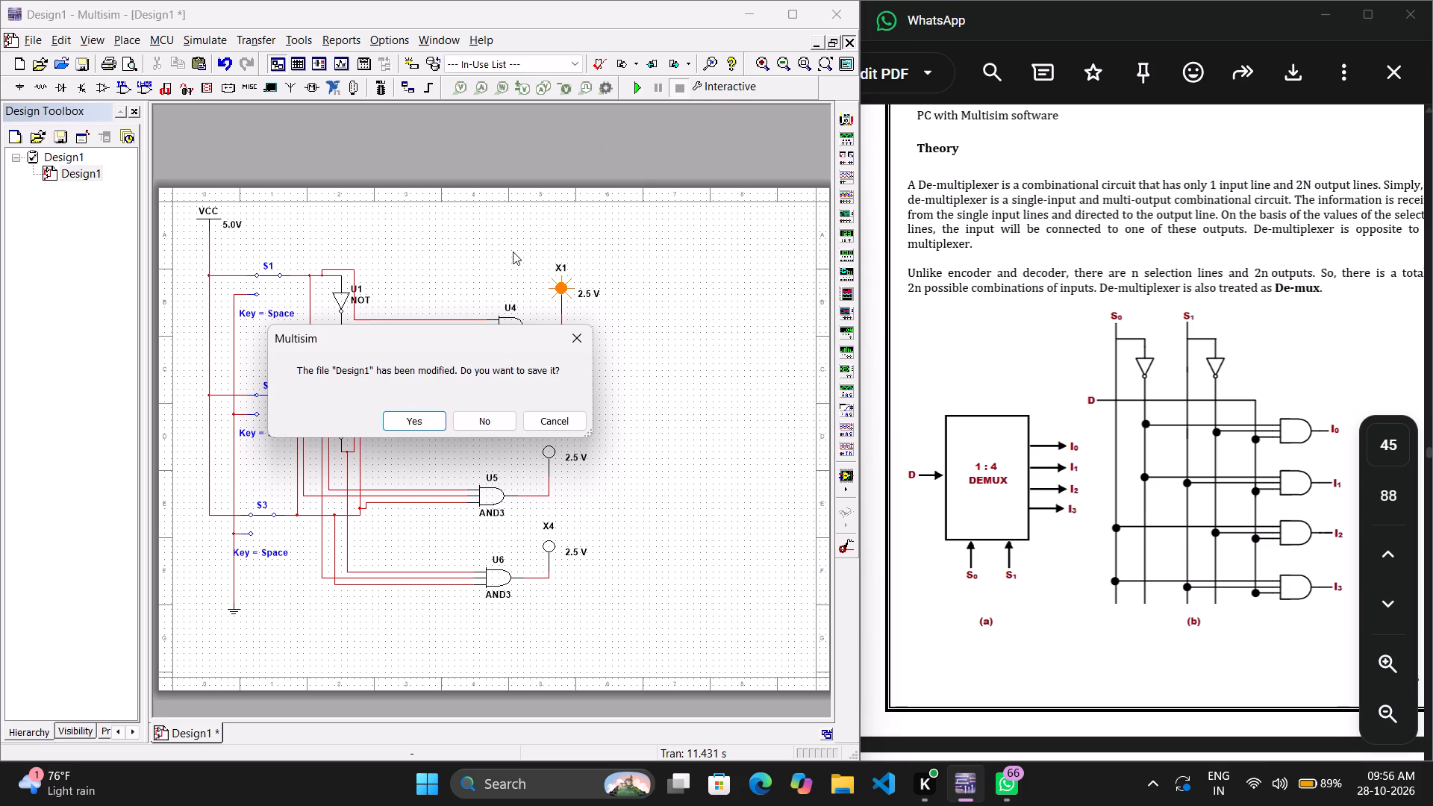
click(508, 434)
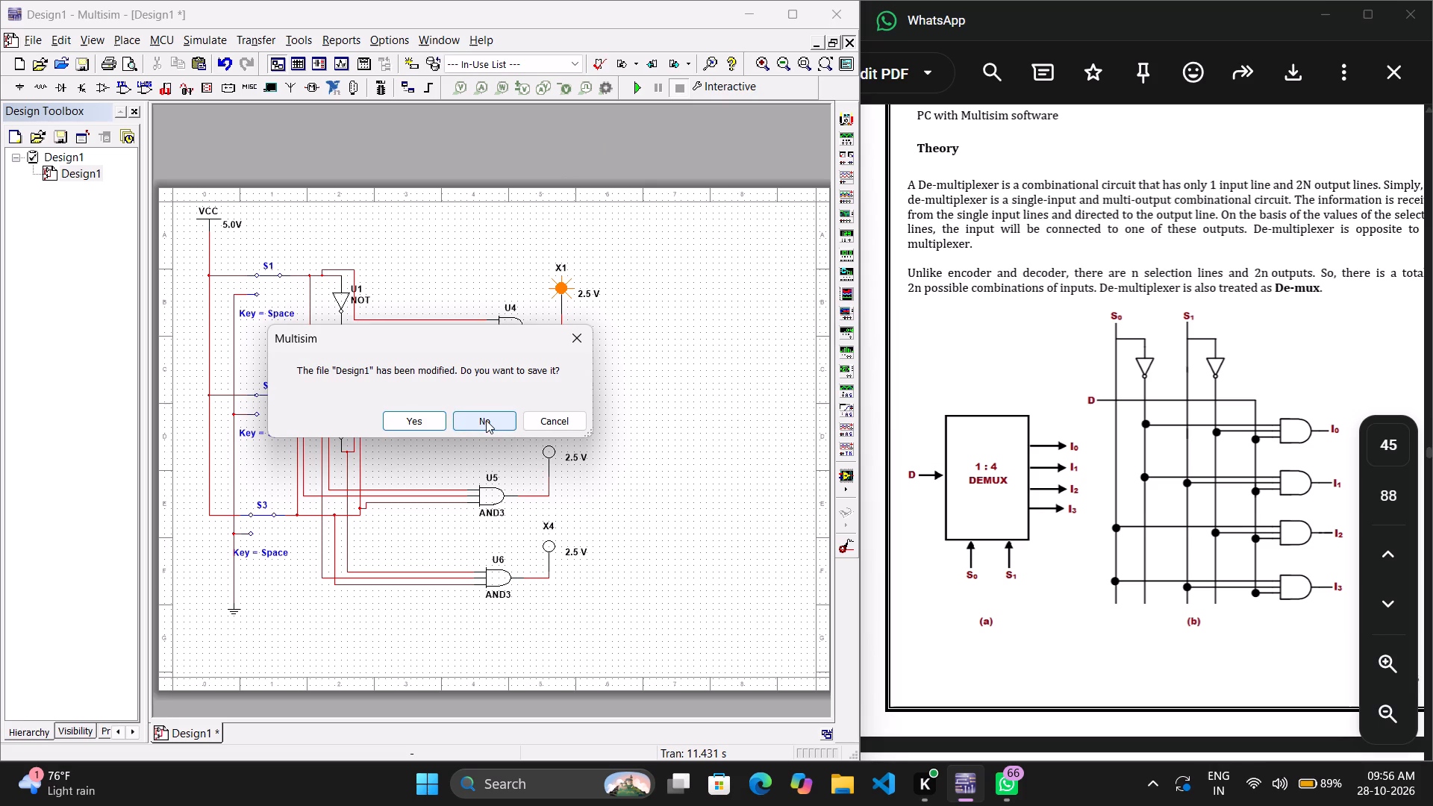
click(486, 420)
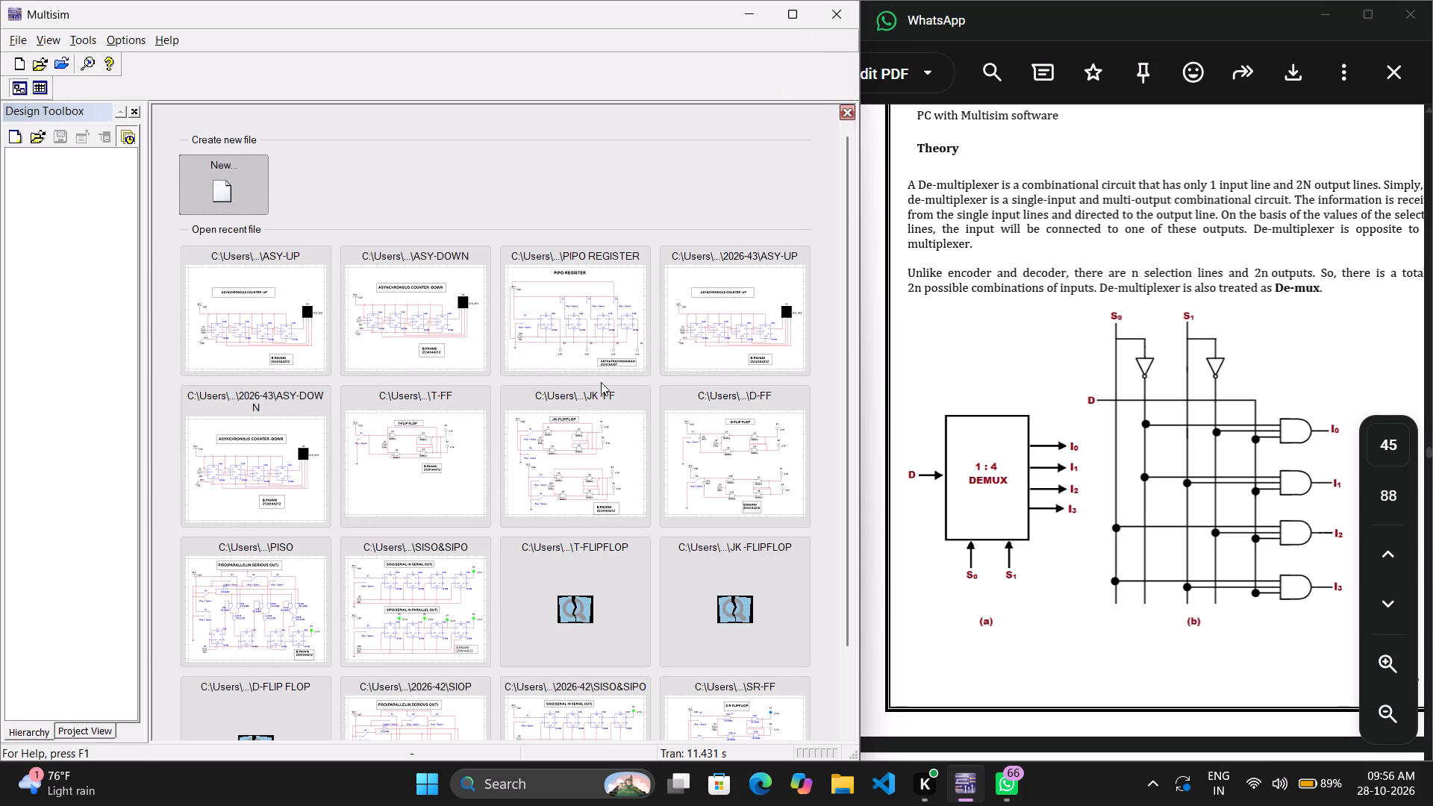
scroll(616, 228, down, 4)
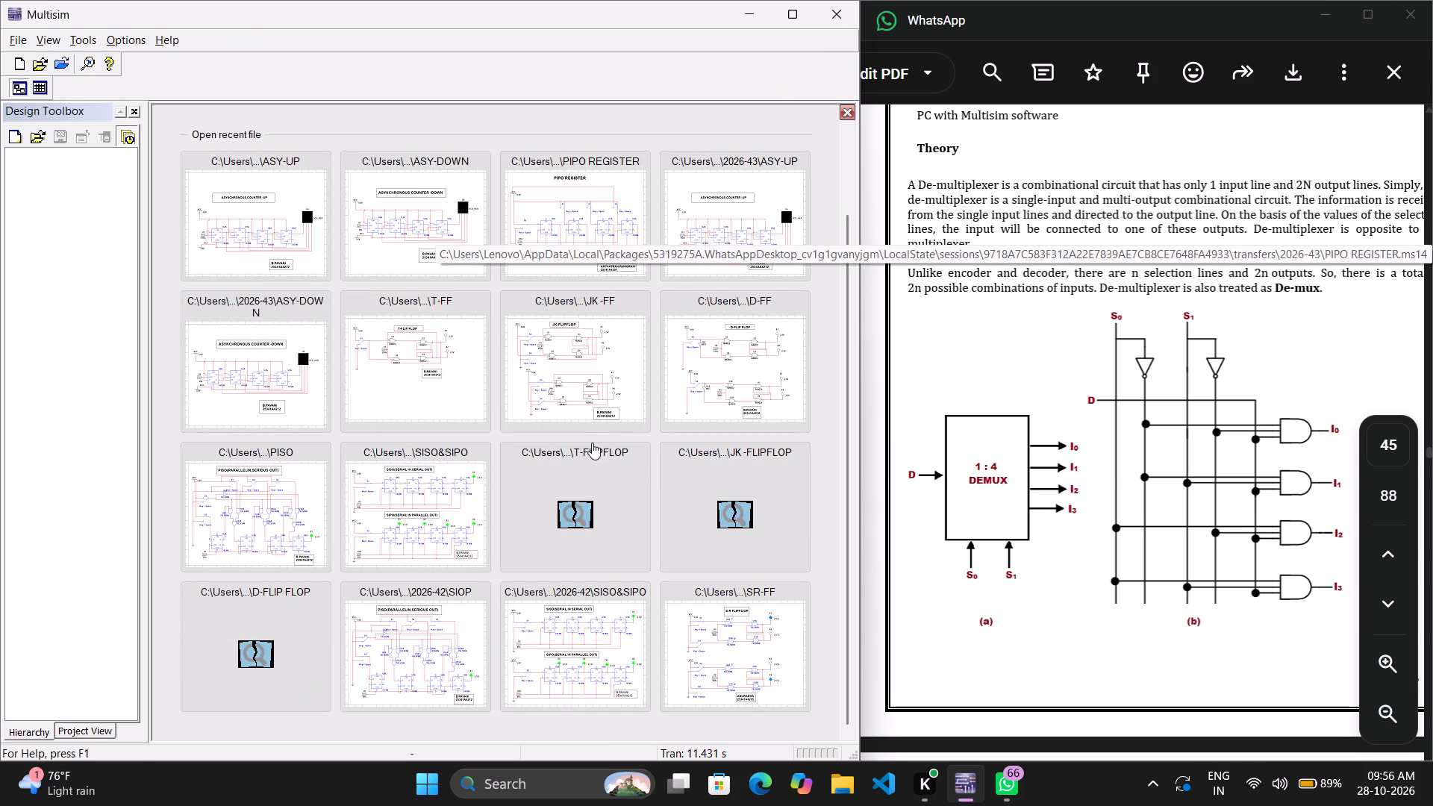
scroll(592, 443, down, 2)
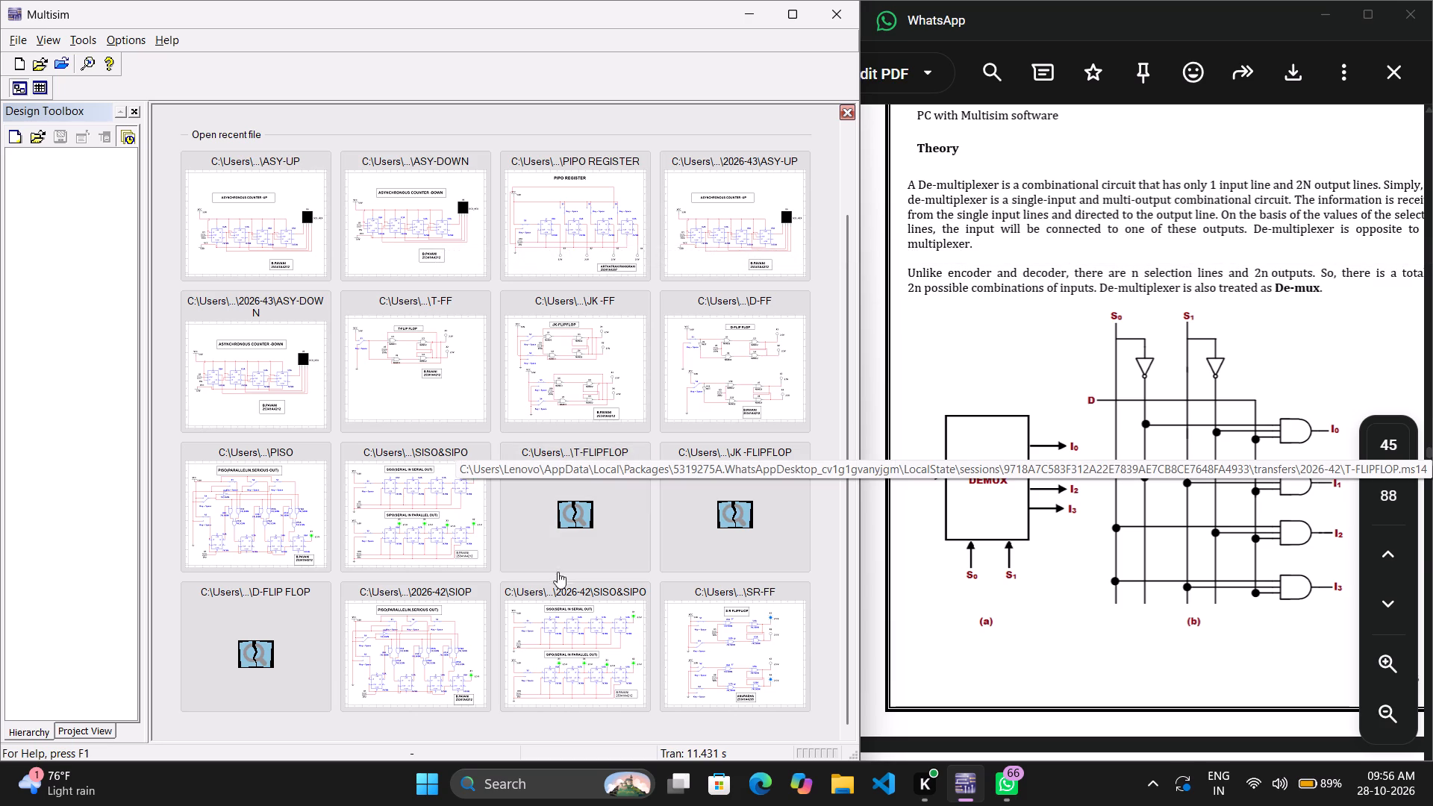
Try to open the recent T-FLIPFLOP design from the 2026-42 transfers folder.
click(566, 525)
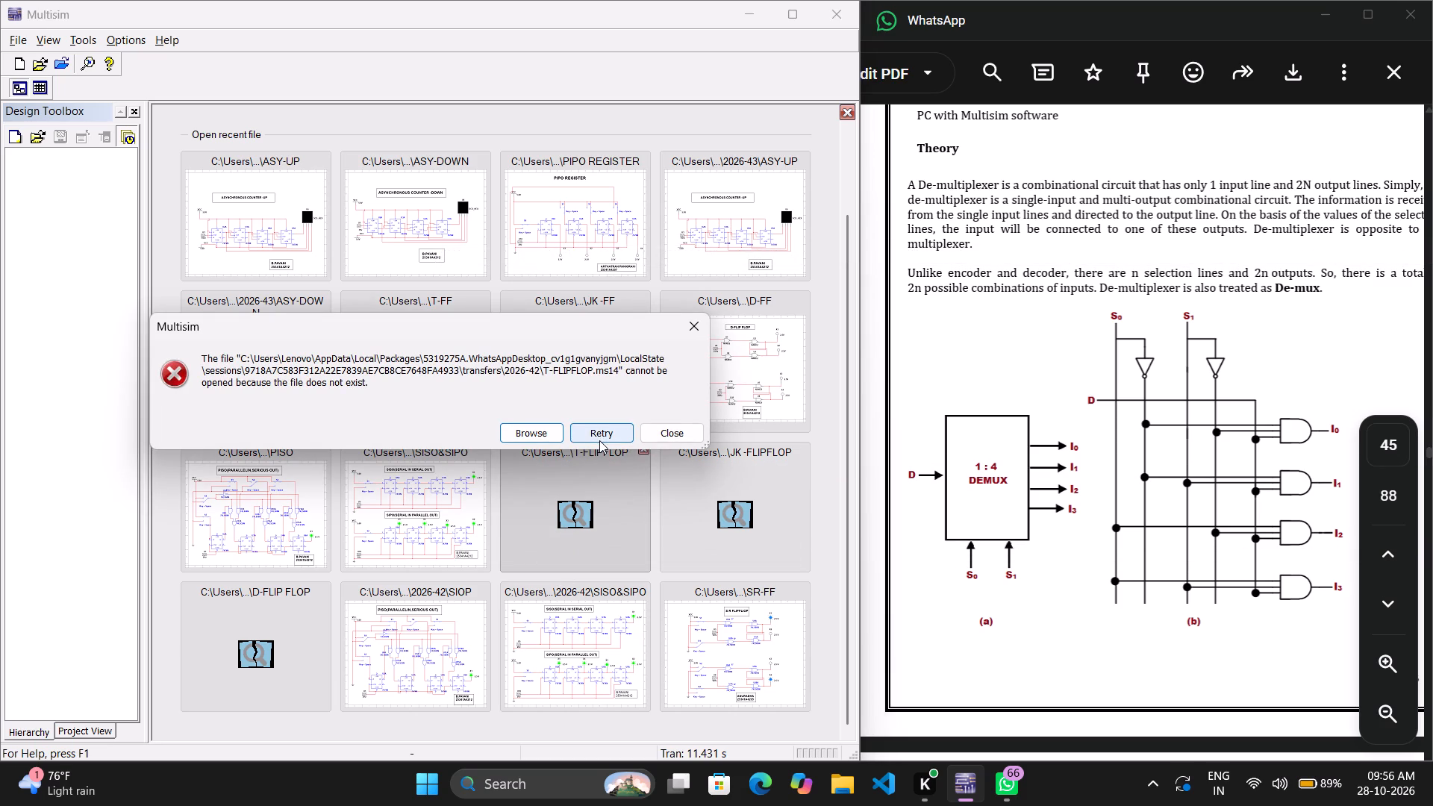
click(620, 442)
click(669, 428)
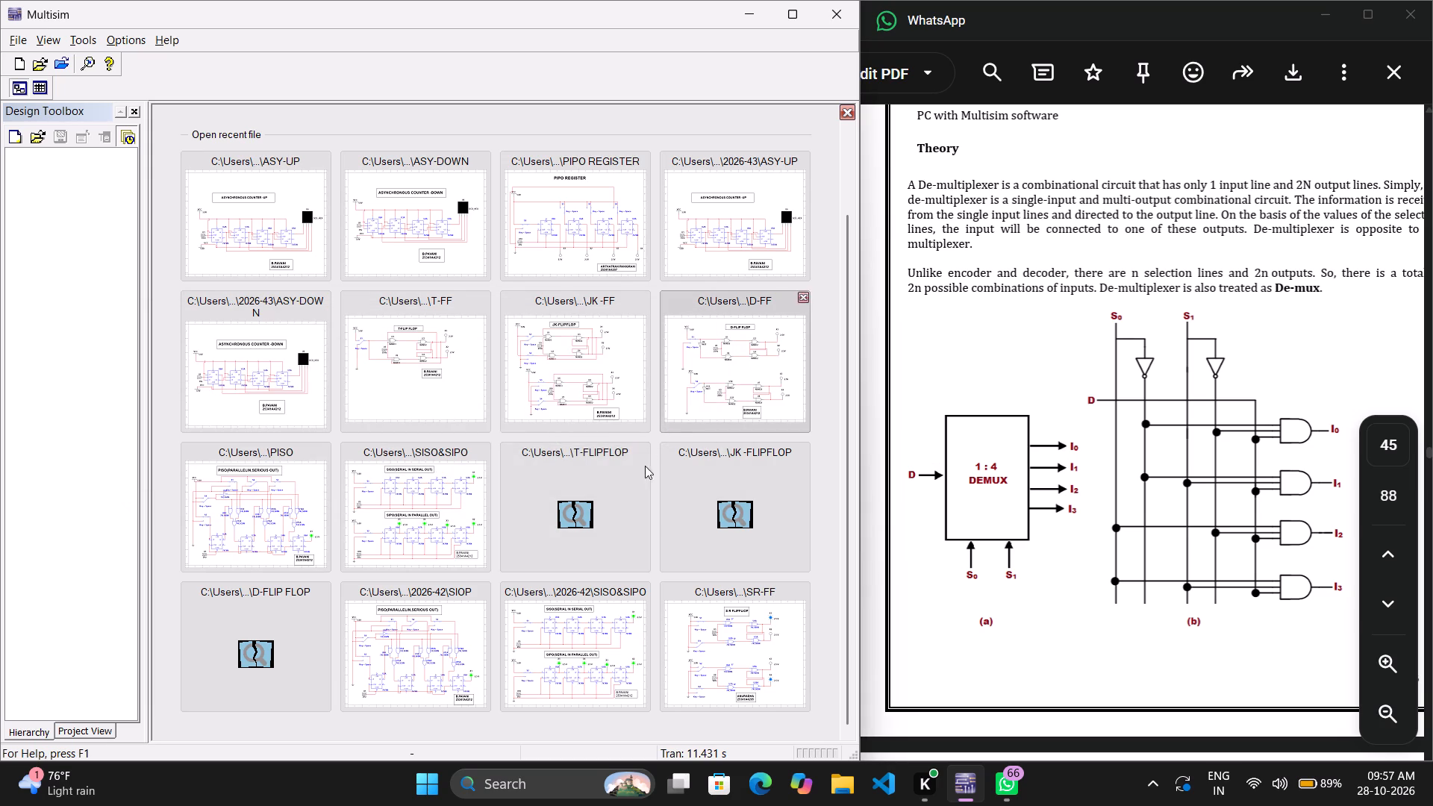
Look through the recent design files and their circuit thumbnails on the start page.
scroll(625, 465, down, 1)
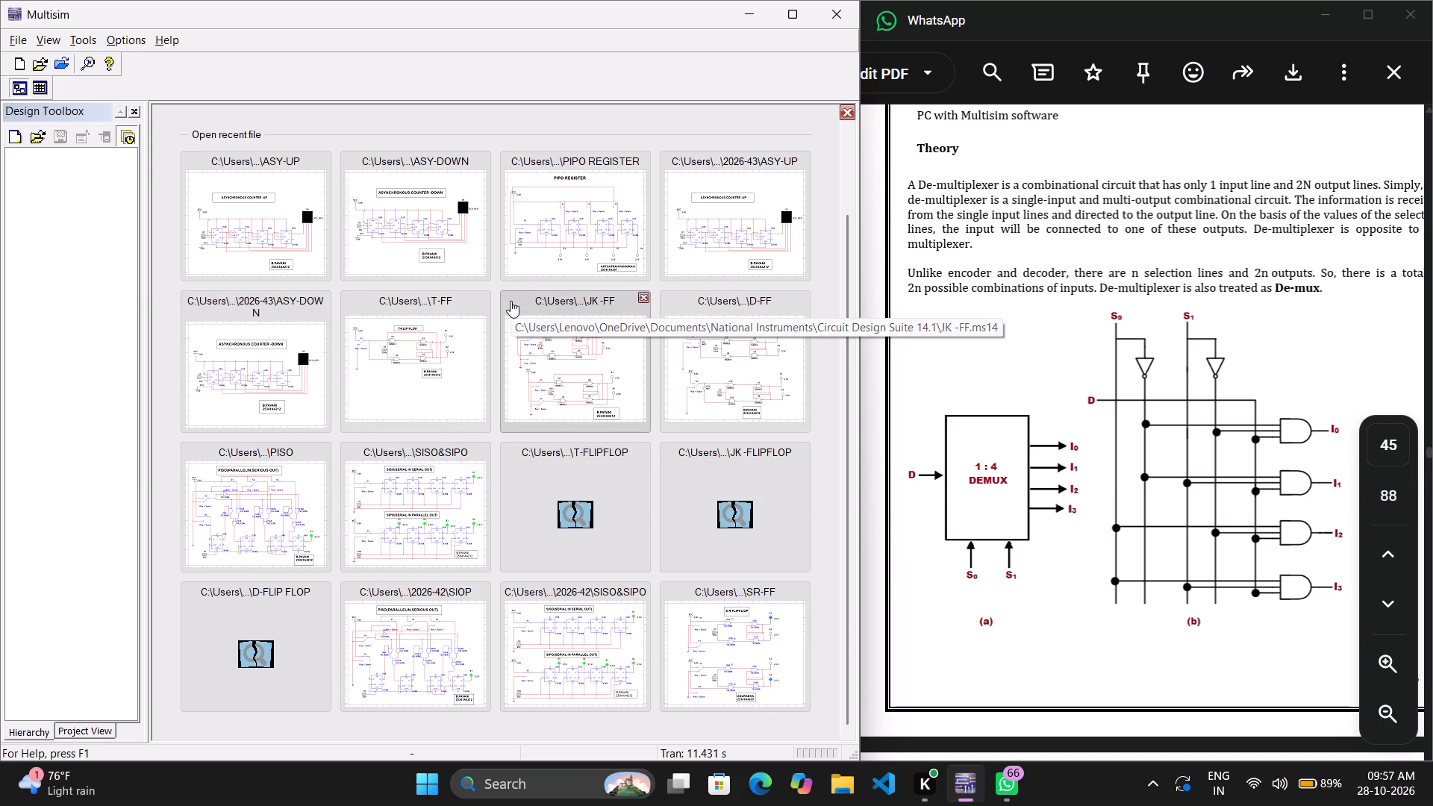
scroll(511, 301, down, 2)
scroll(422, 219, down, 1)
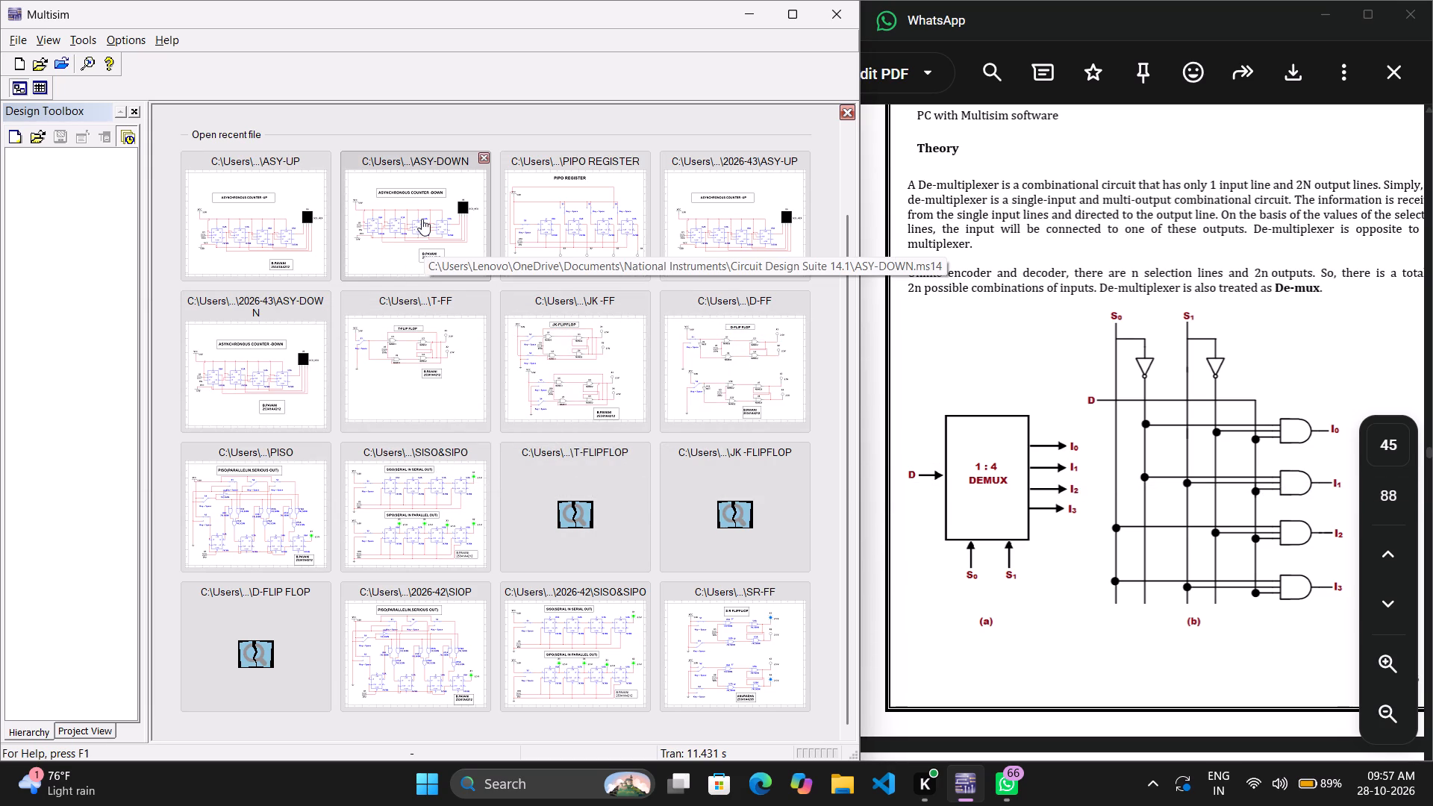
scroll(422, 219, down, 2)
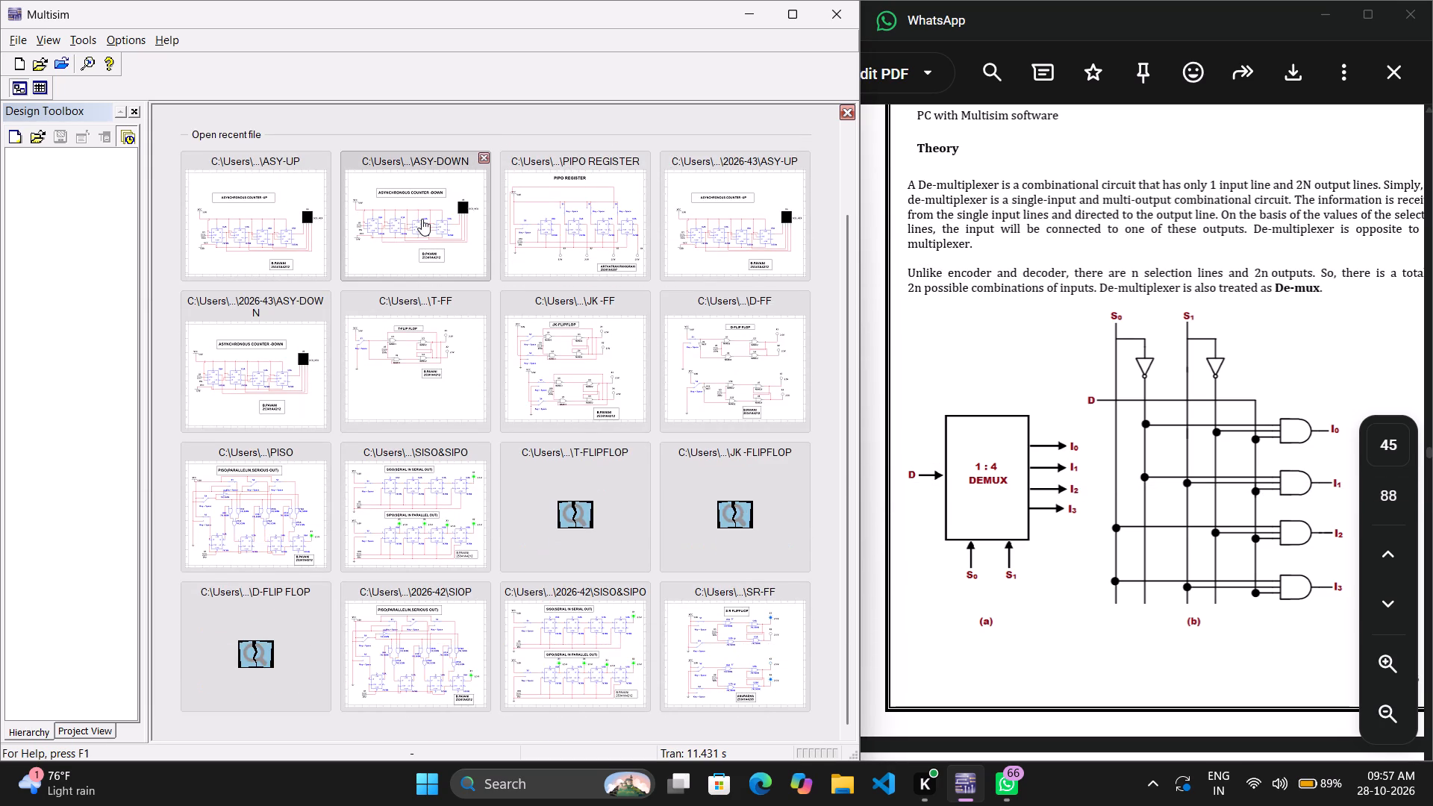
scroll(422, 219, down, 1)
scroll(422, 219, up, 1)
scroll(422, 219, down, 1)
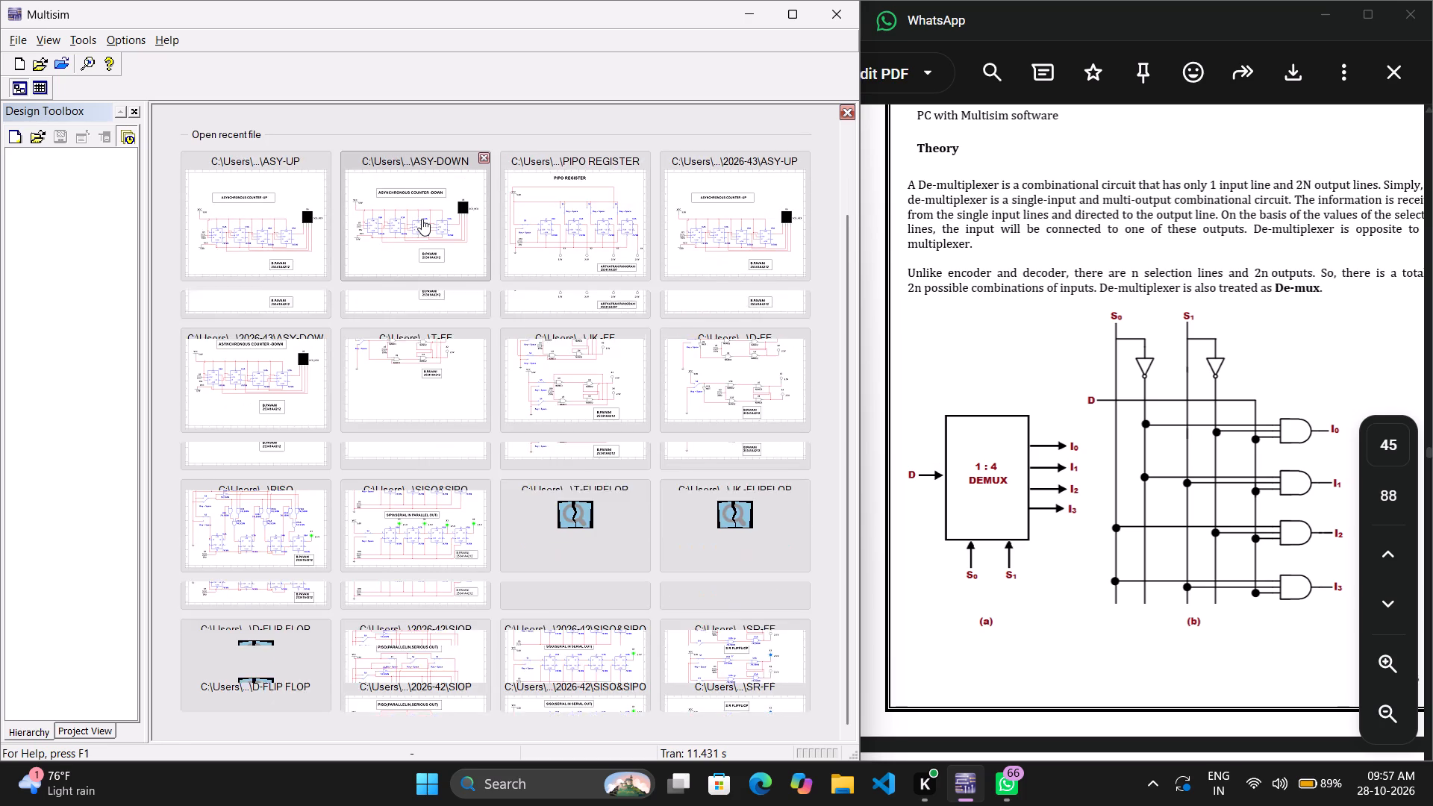
scroll(422, 219, down, 3)
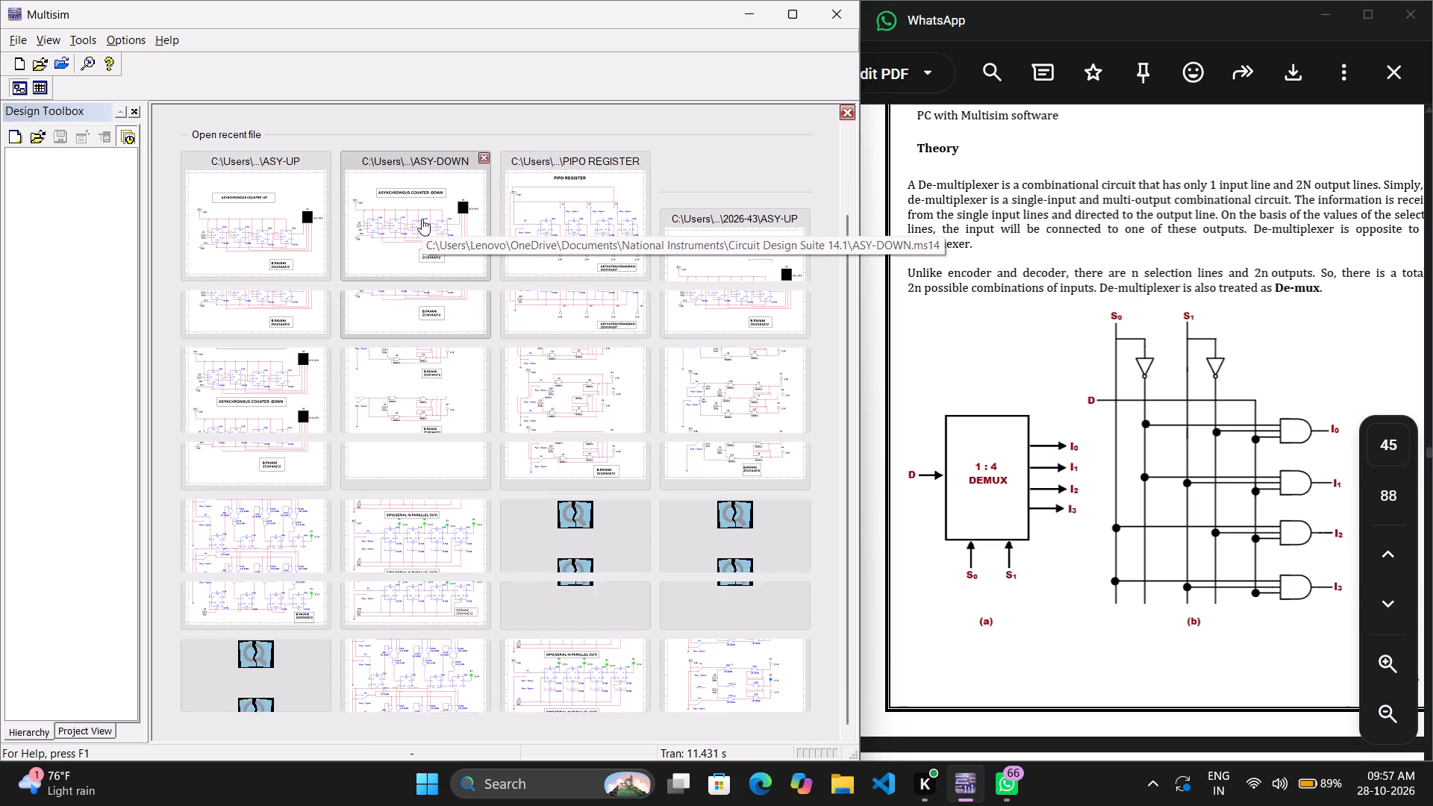
scroll(474, 262, down, 1)
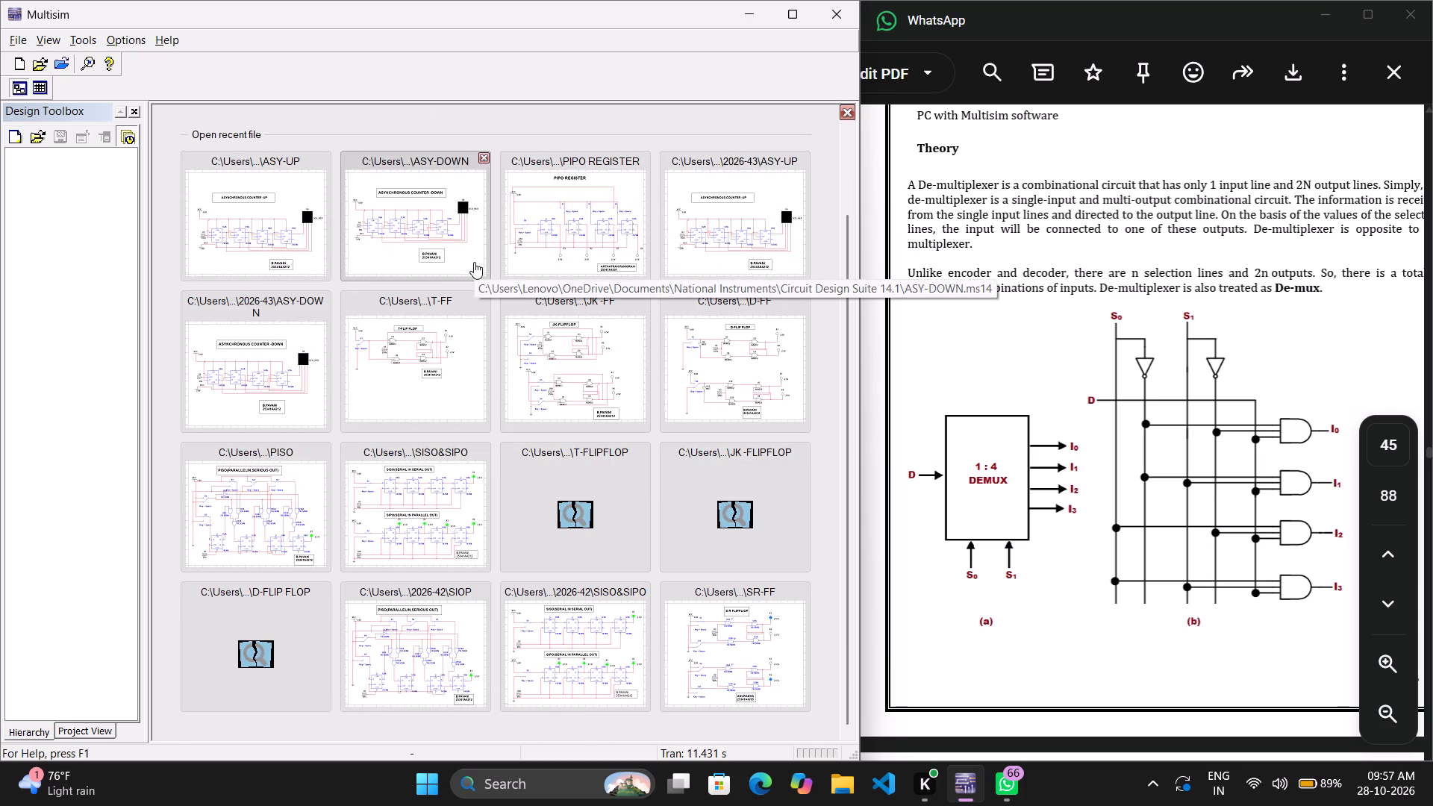
scroll(474, 262, down, 1)
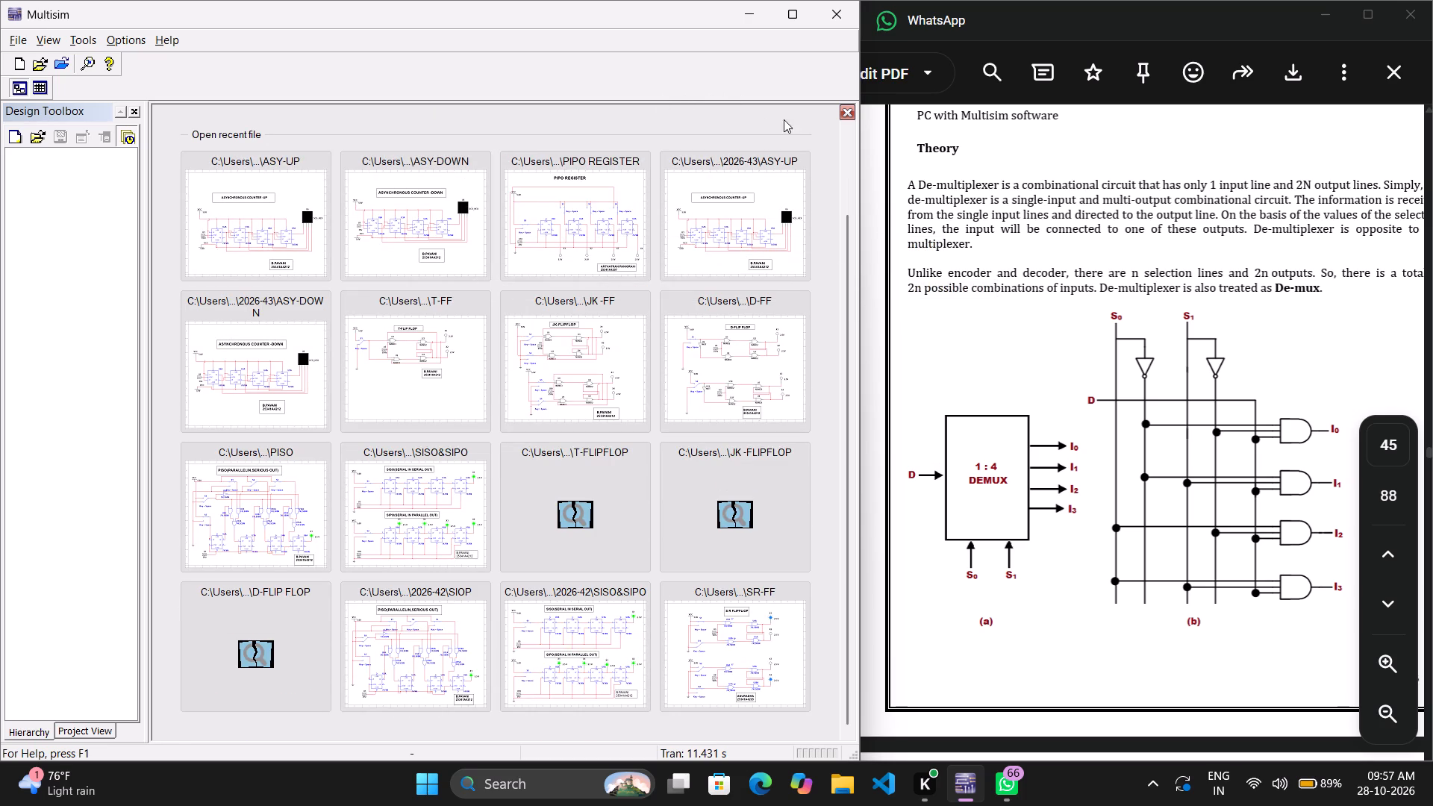
Close the start page that lists the recent files.
click(851, 116)
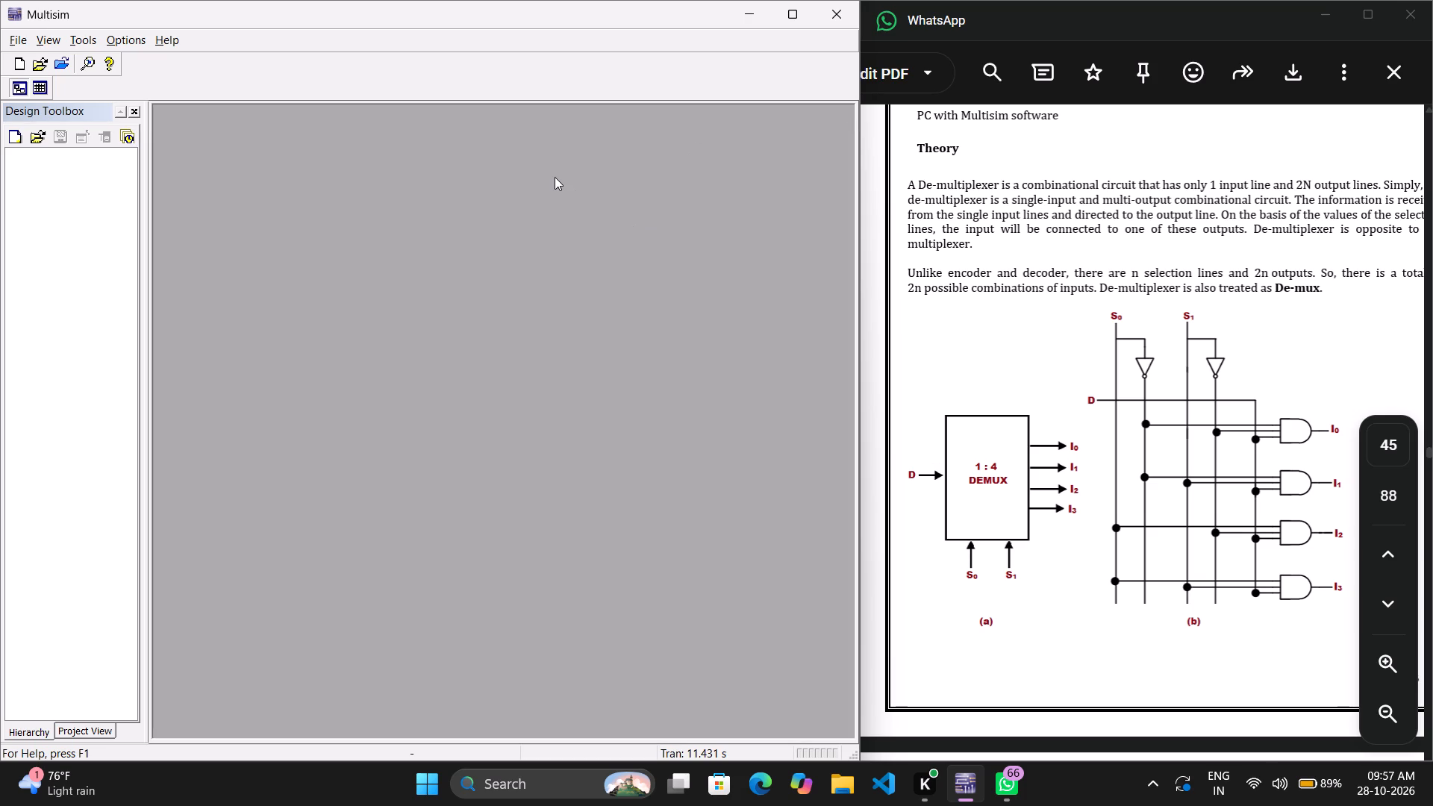
ctrl+scroll(555, 177, down, 4)
scroll(555, 177, left, 2)
Close the Design Toolbox pane.
click(137, 113)
ctrl+scroll(506, 327, down, 8)
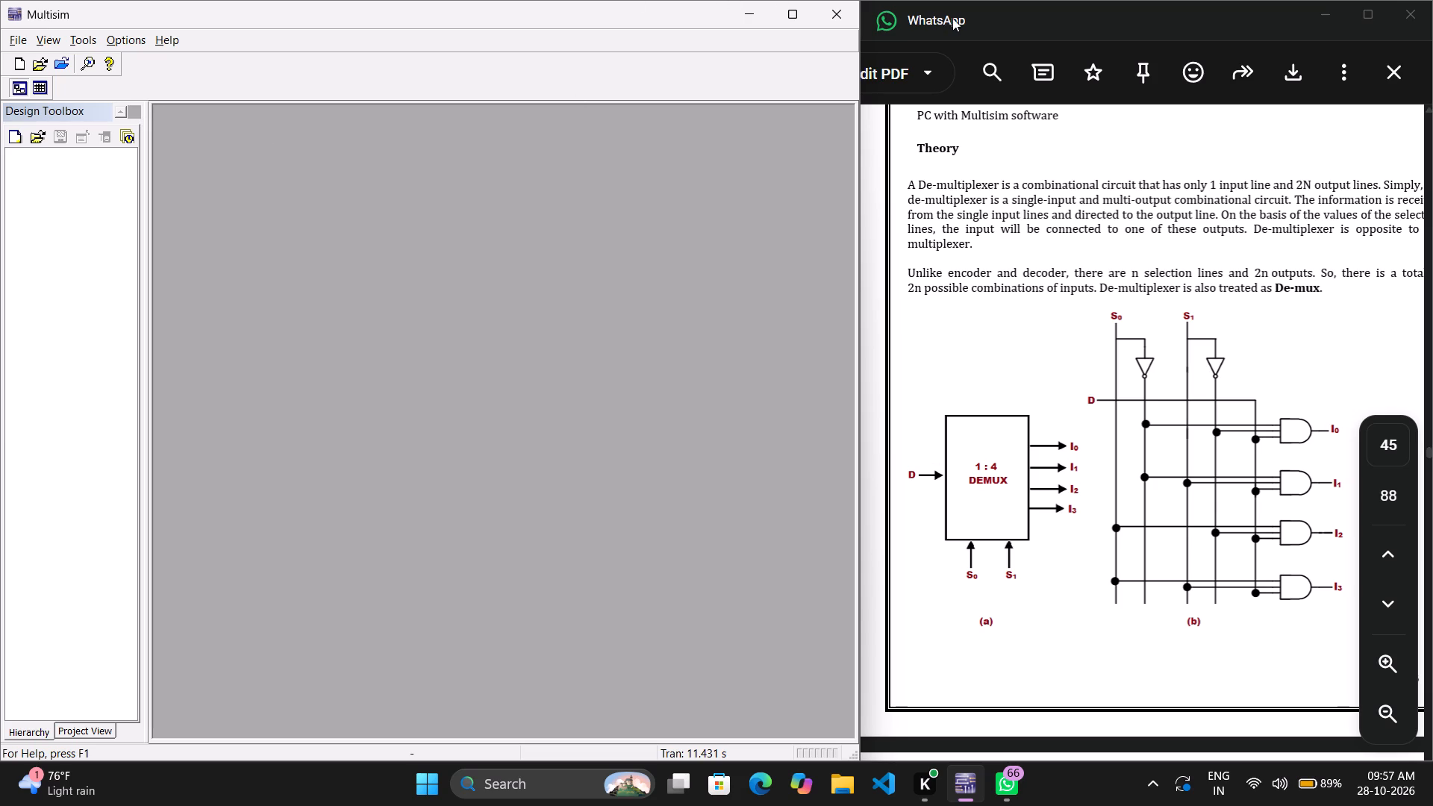